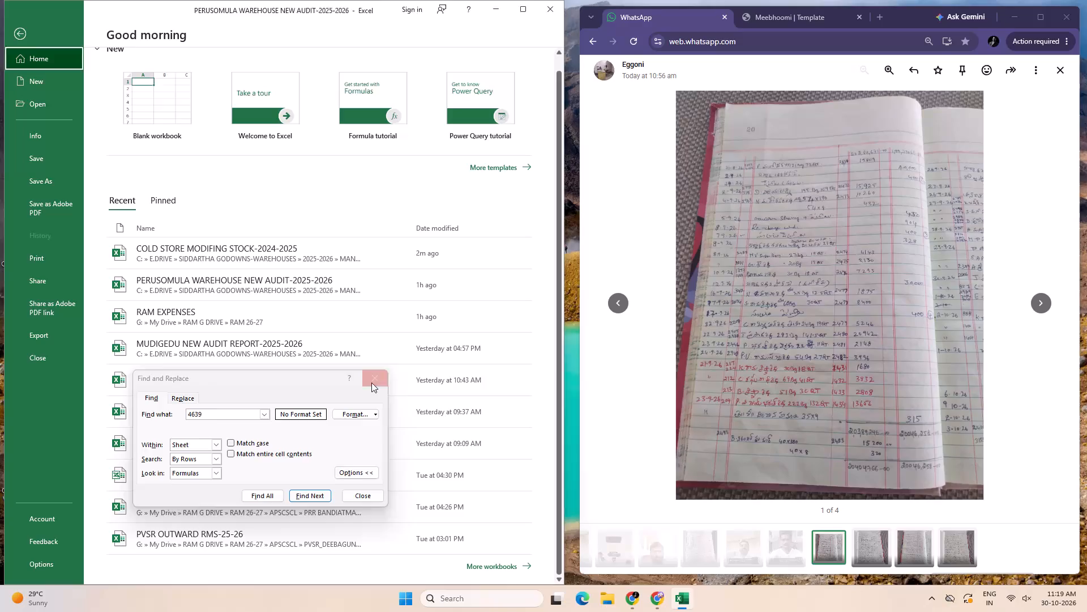
Open the KKL COLD STORE CASH BOOK 2026-2027 workbook from the full list of recent workbooks.
scroll(368, 414, "down", 4)
left_click(483, 566)
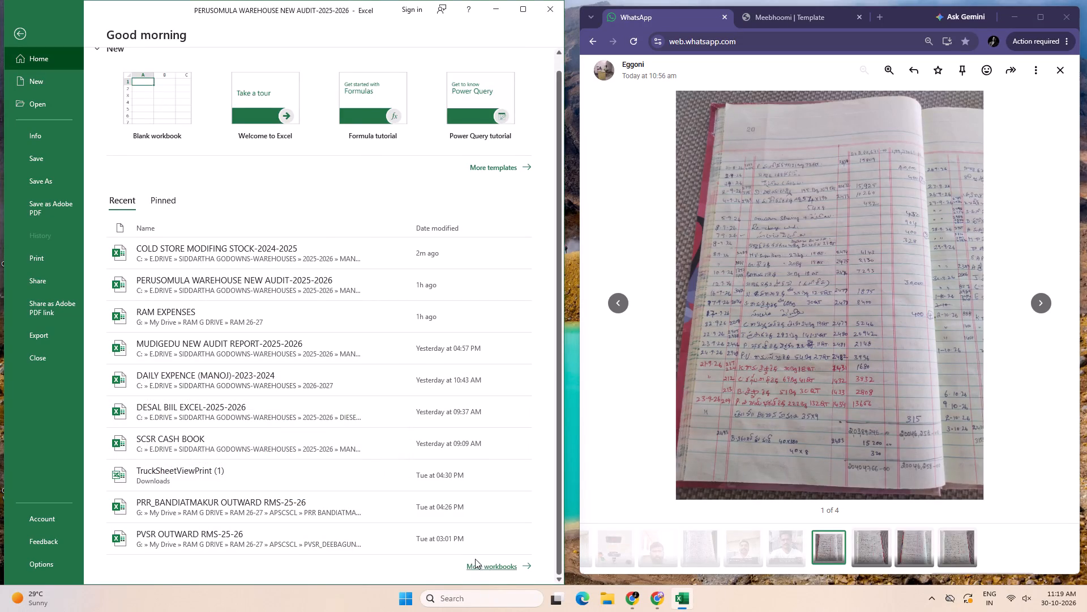
scroll(485, 401, "down", 10)
scroll(426, 454, "down", 5)
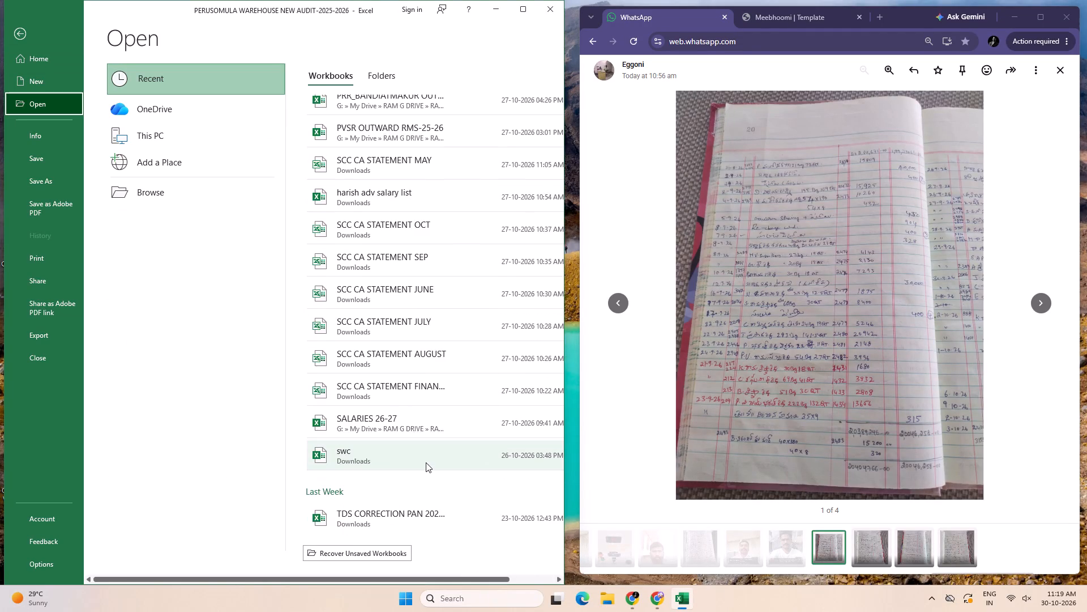
scroll(426, 462, "down", 19)
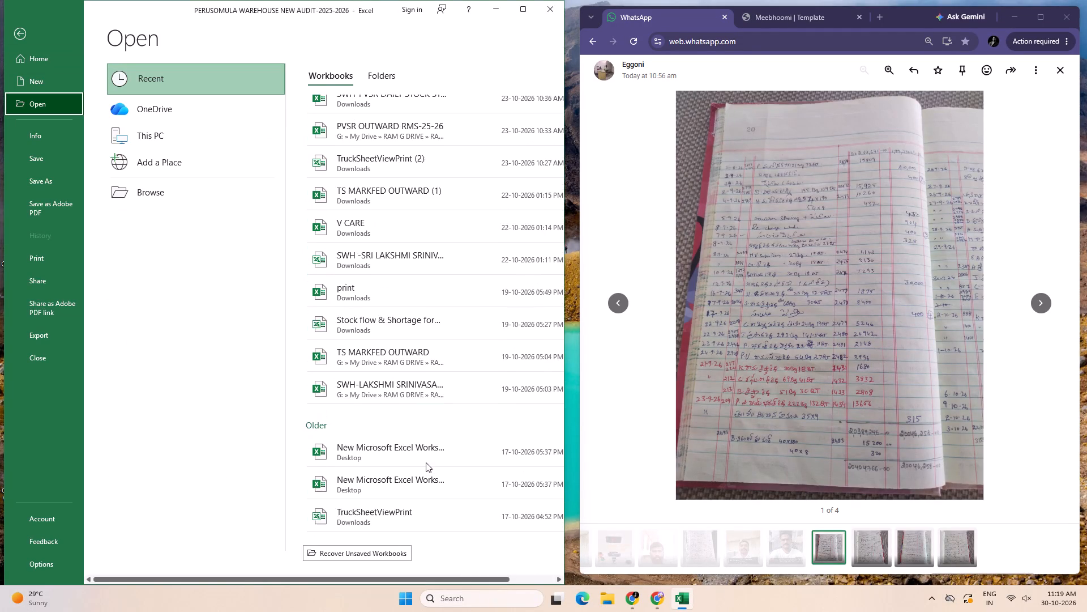
scroll(426, 462, "down", 8)
scroll(426, 462, "up", 1)
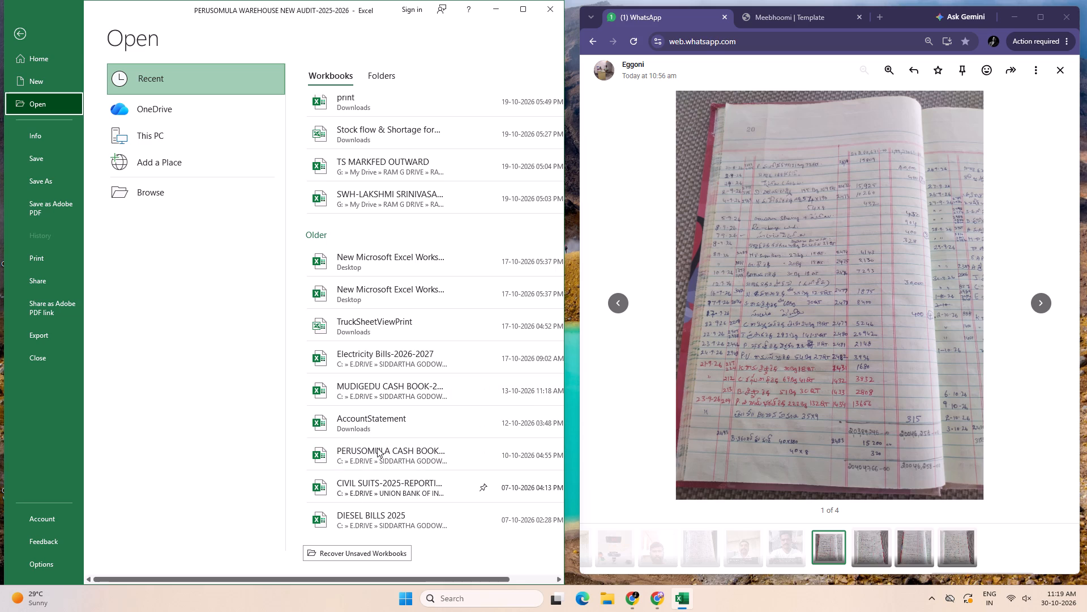
scroll(380, 389, "down", 9)
left_click(391, 374)
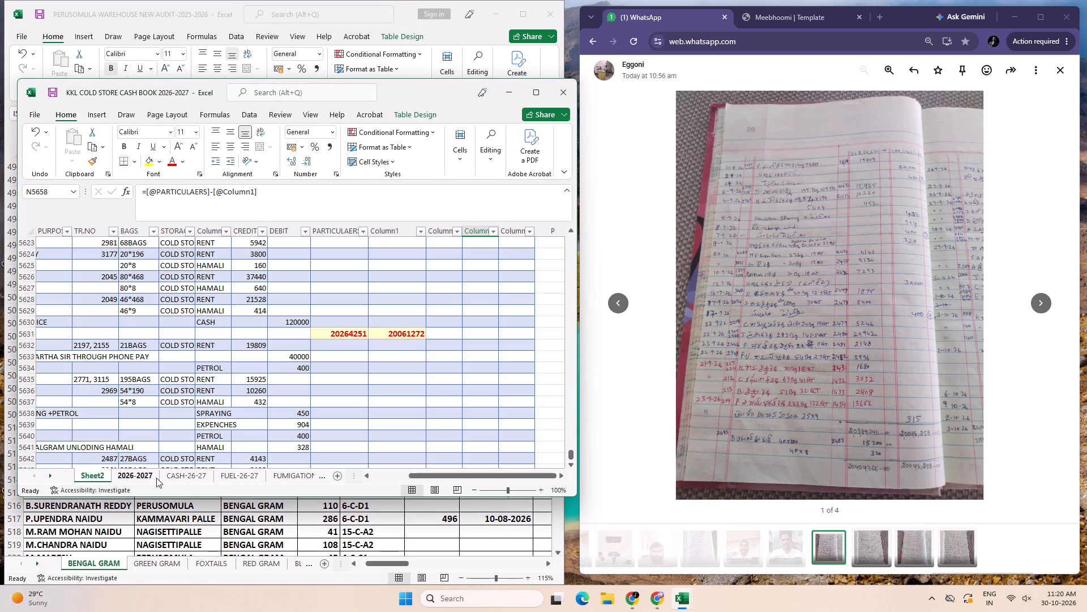
Look through the cash book's earlier sheet tabs.
left_click(34, 479)
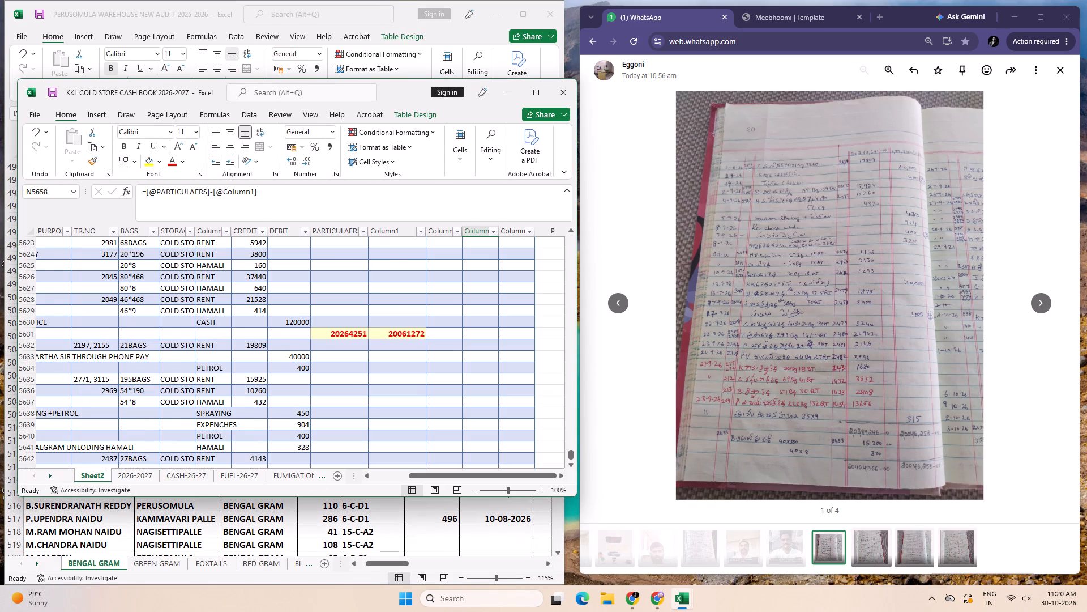
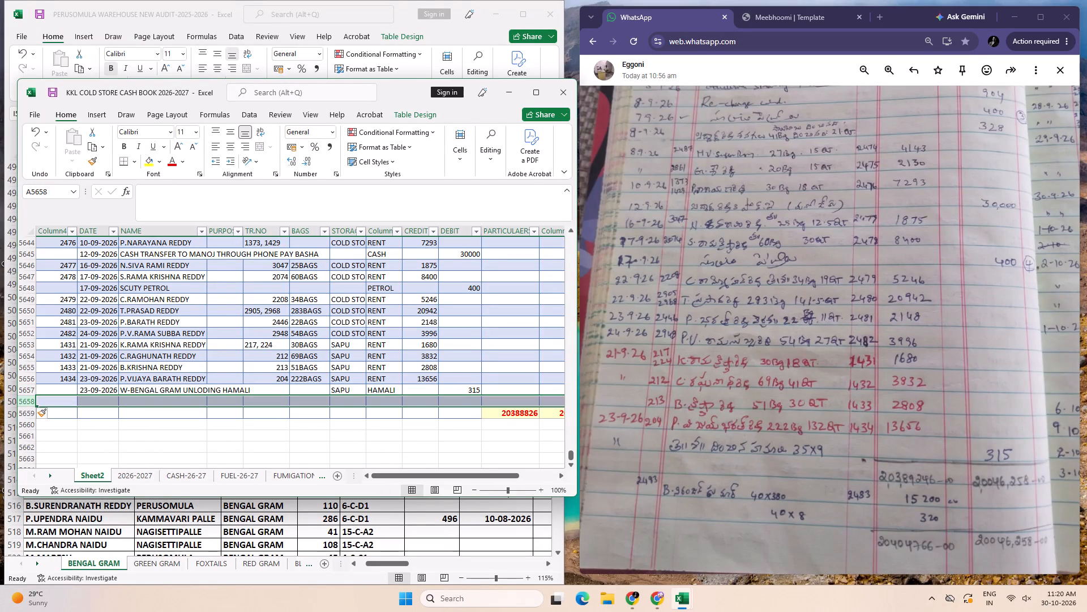
Select the first cell of blank row 5658 on Sheet2 and save the cash book workbook.
left_click(59, 402)
key("ctrl+s")
key("ctrl+s")
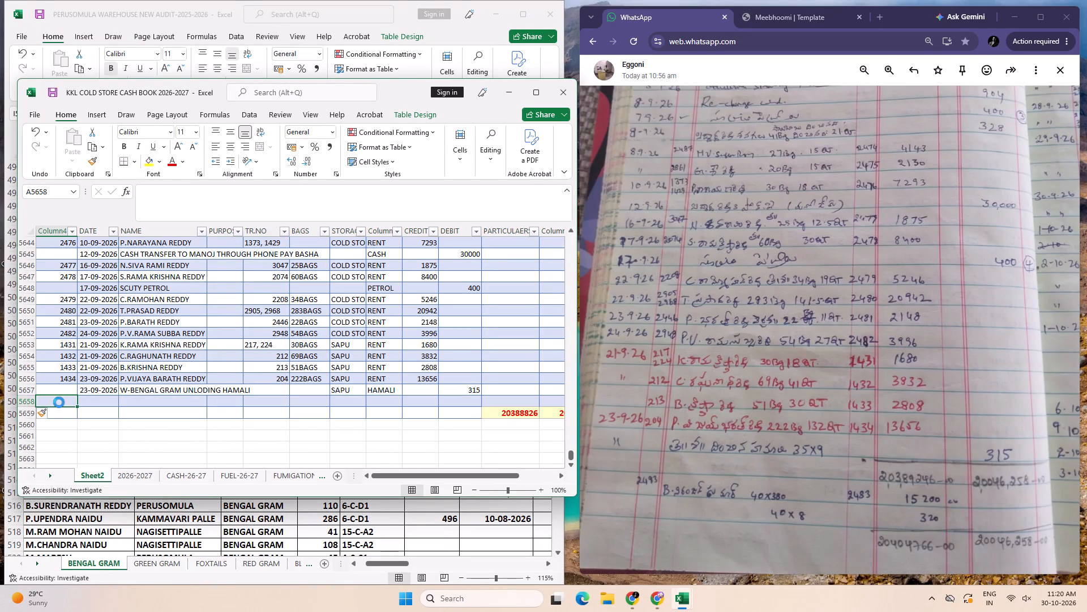
key("ctrl+s")
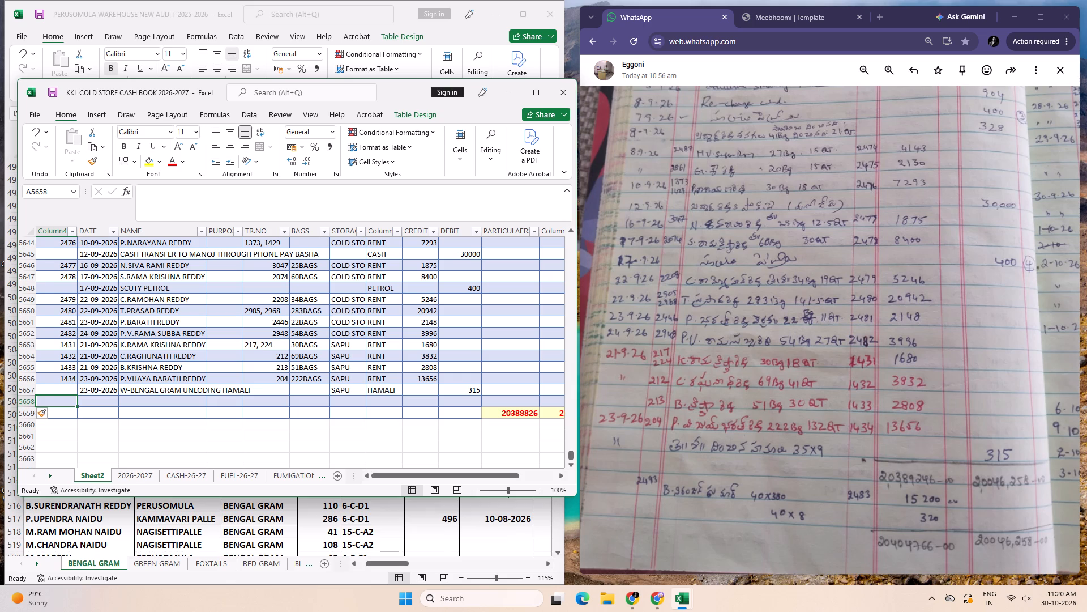
Enter 2479 in the first column of blank row 5658, directly below the Bengal gram unloading hamali entry.
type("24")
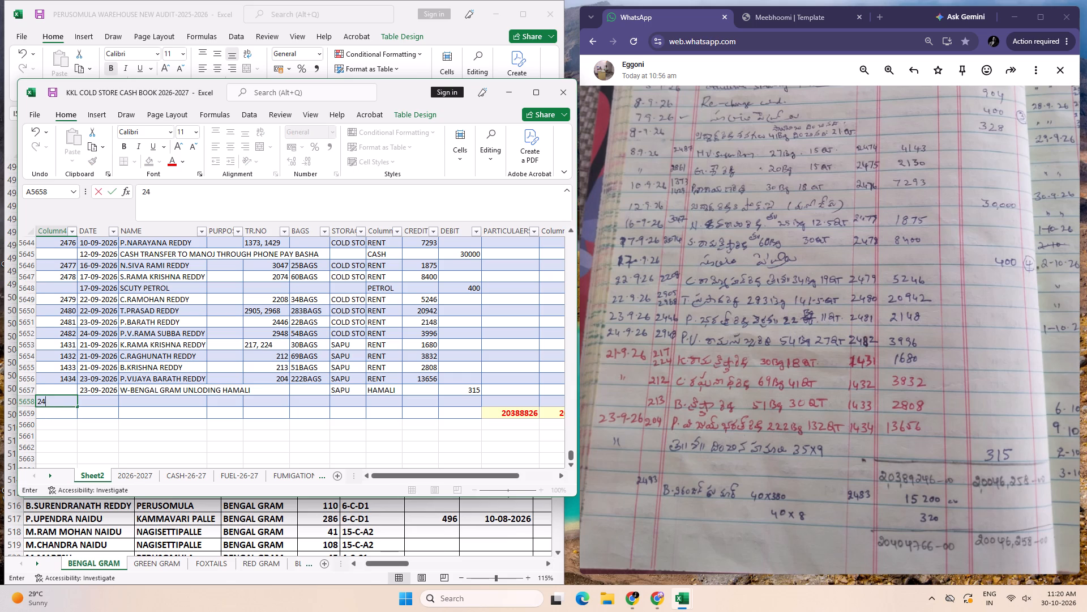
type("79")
Replace the entry in the first column of row 5658 with 2483 and fill the date down from the row above.
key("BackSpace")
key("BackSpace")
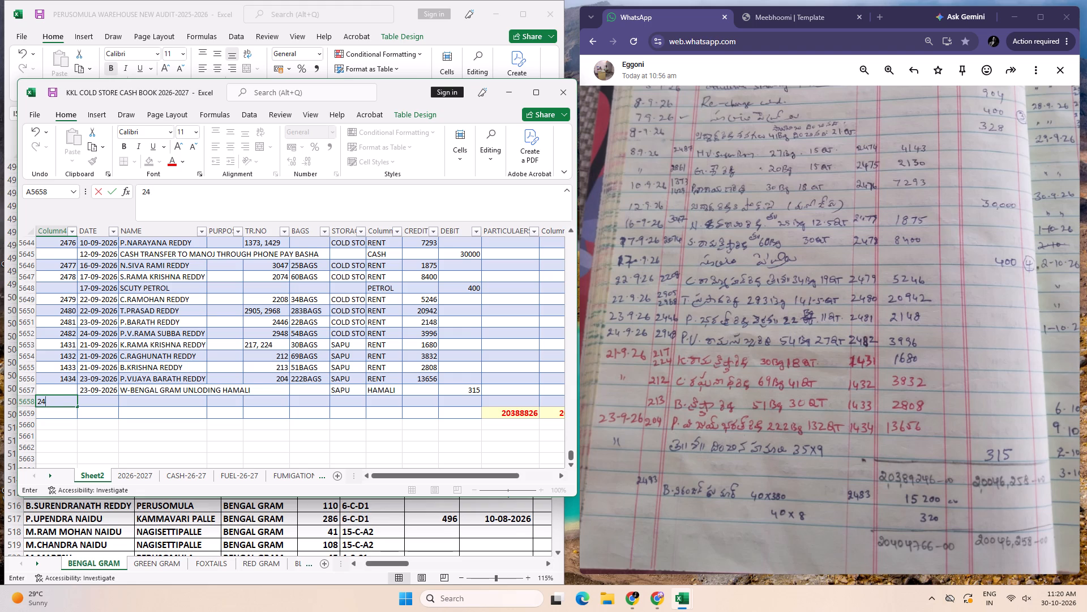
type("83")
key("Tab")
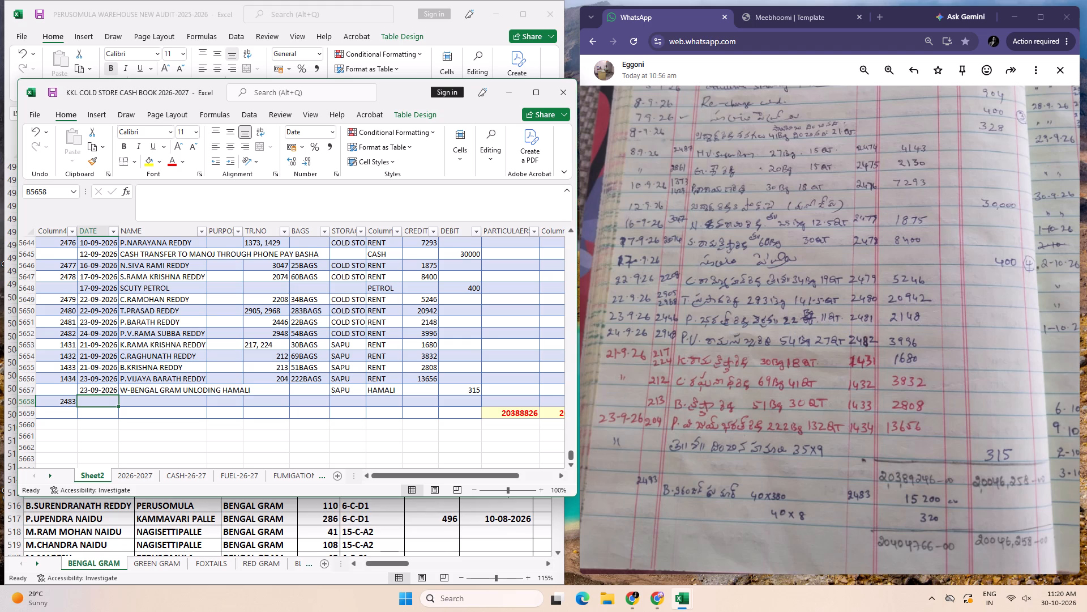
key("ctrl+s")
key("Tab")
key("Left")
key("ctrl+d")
In row 5658, enter the customer's name from the handwritten ledger, TR.NO 2493 and bags 40*380.
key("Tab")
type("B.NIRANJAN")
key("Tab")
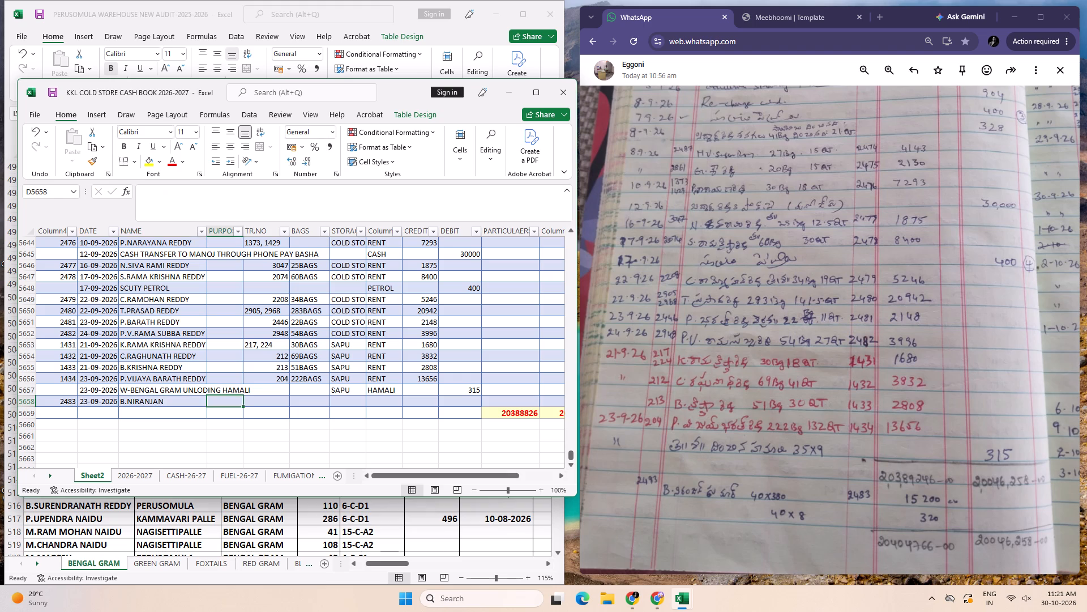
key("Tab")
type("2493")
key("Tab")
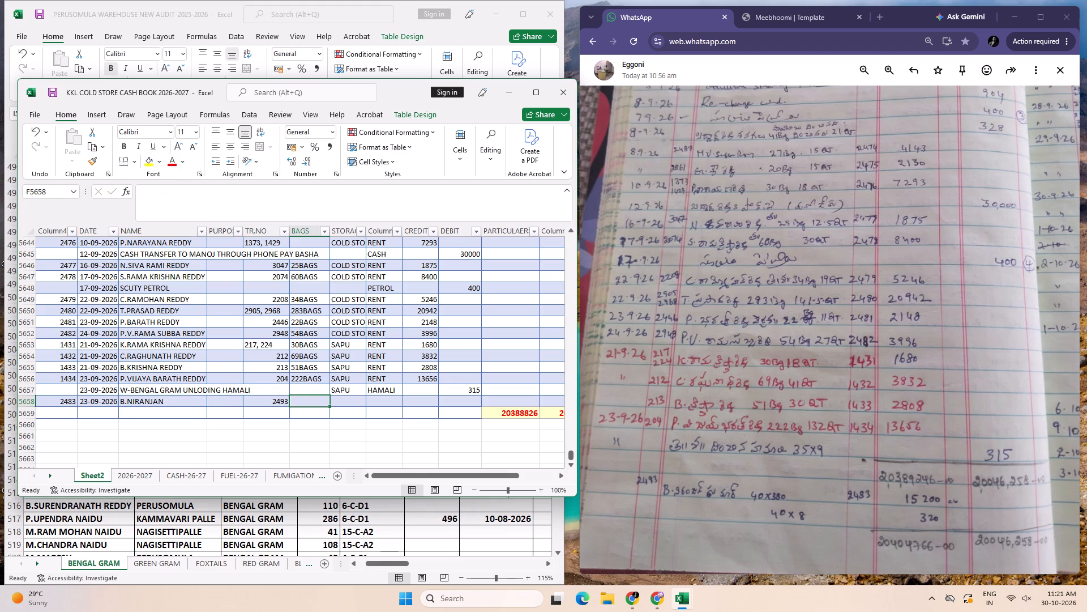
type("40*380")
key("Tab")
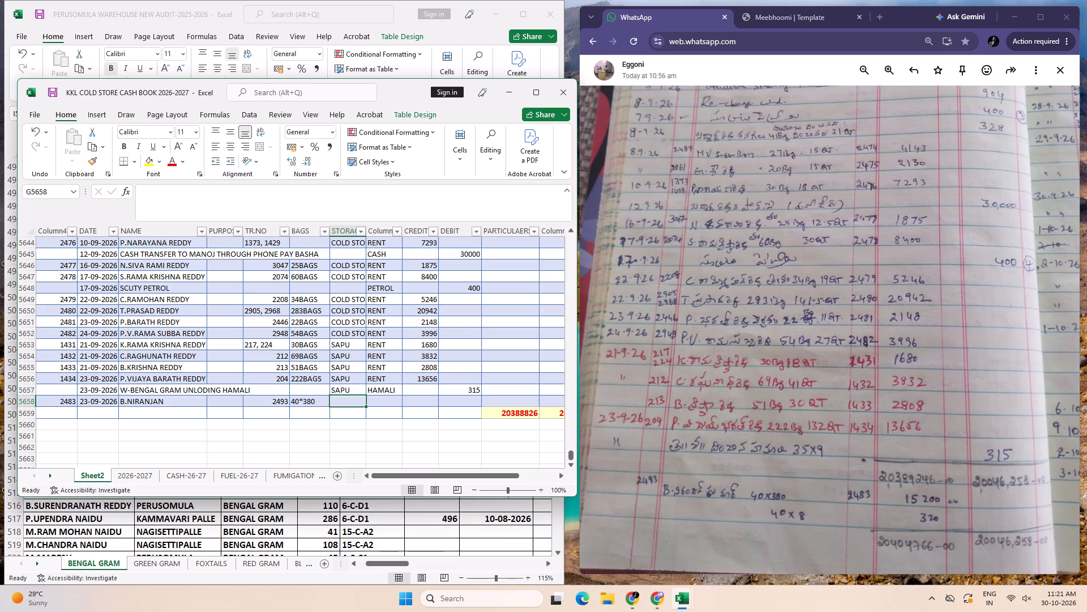
Set the storage to COLD STORE in rows 5658 and 5659.
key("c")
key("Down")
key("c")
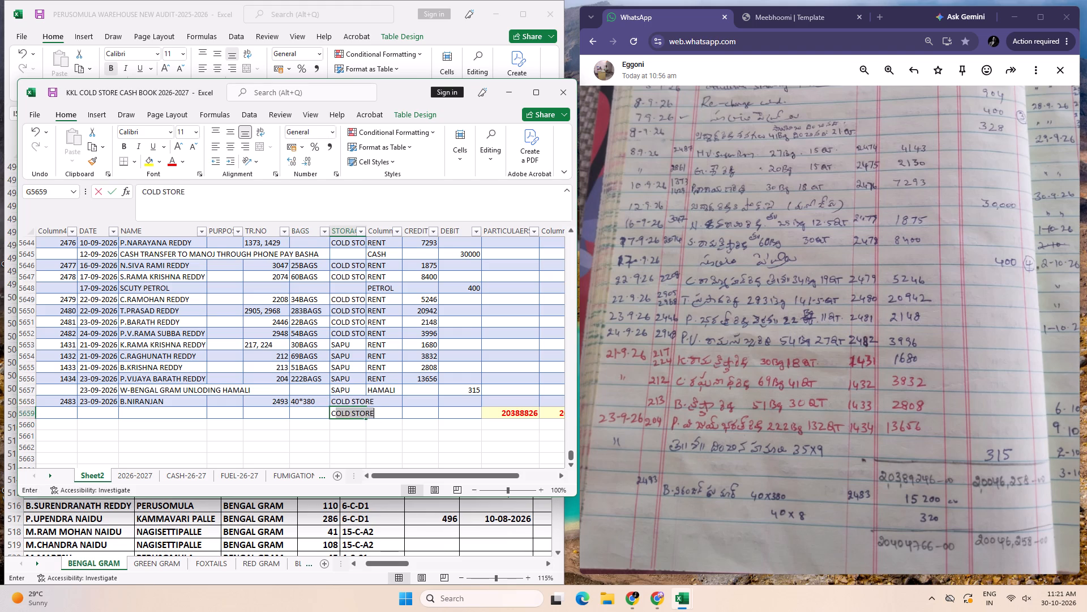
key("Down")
Enter 40*8 as the bags value in row 5659.
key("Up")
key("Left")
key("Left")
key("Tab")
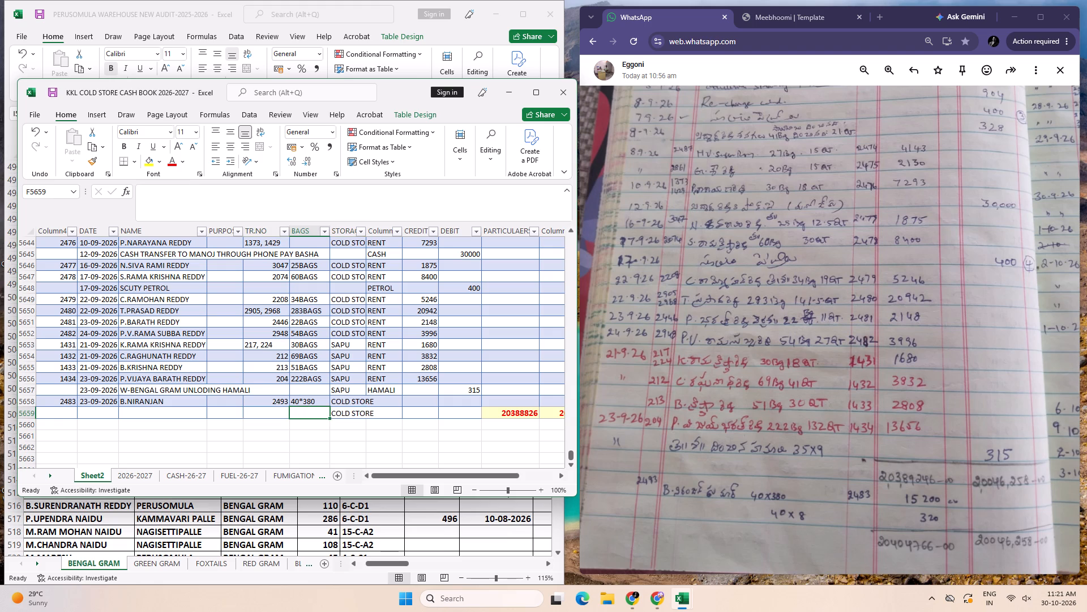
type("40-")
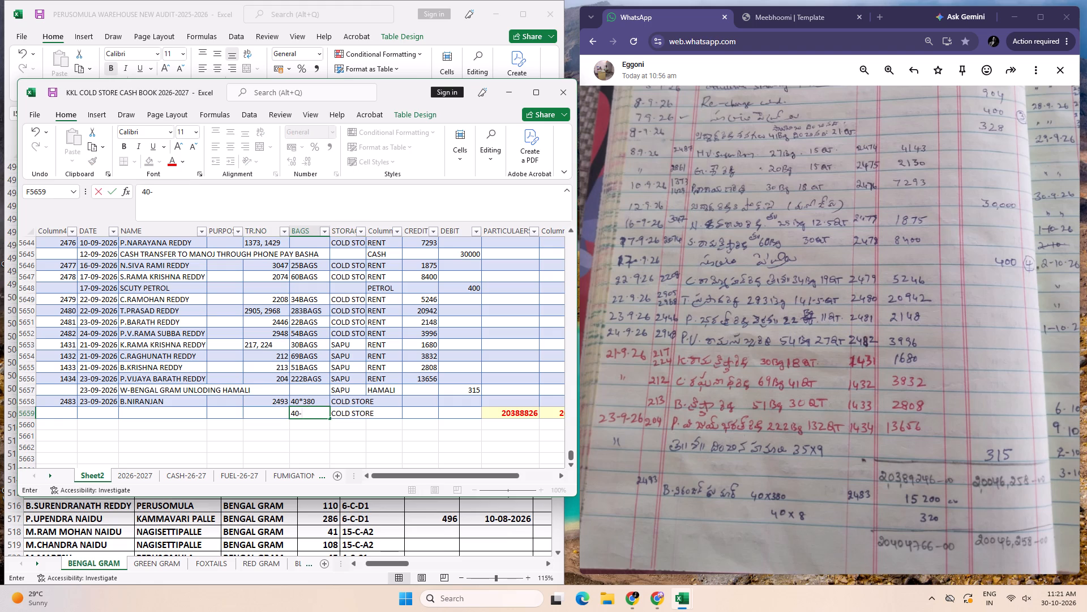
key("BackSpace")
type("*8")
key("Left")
In row 5659, fill the date down from row 5658 and enter EXTRA HAMALI as the name.
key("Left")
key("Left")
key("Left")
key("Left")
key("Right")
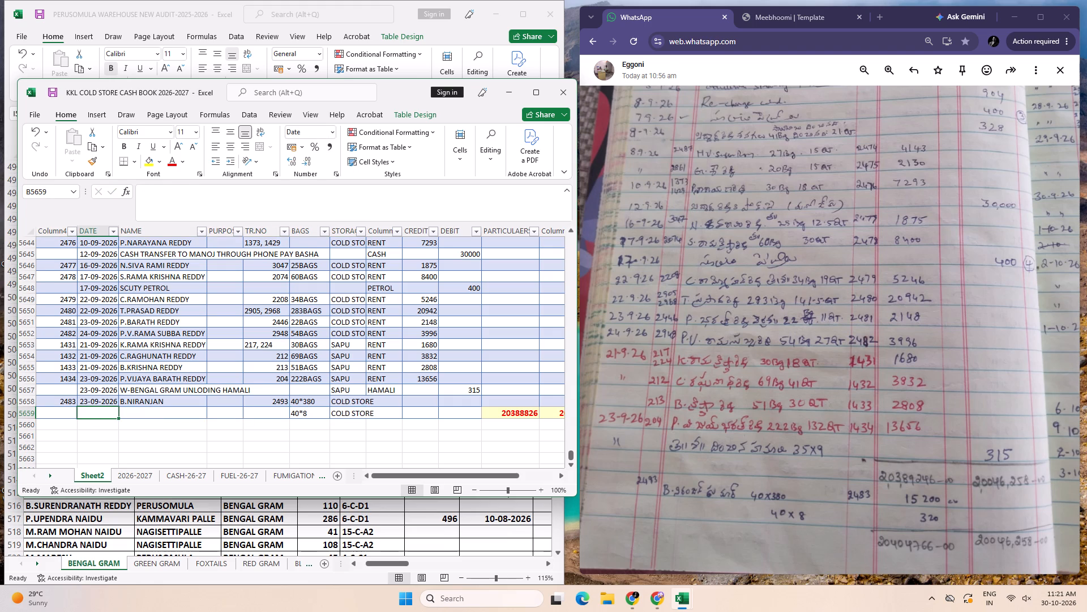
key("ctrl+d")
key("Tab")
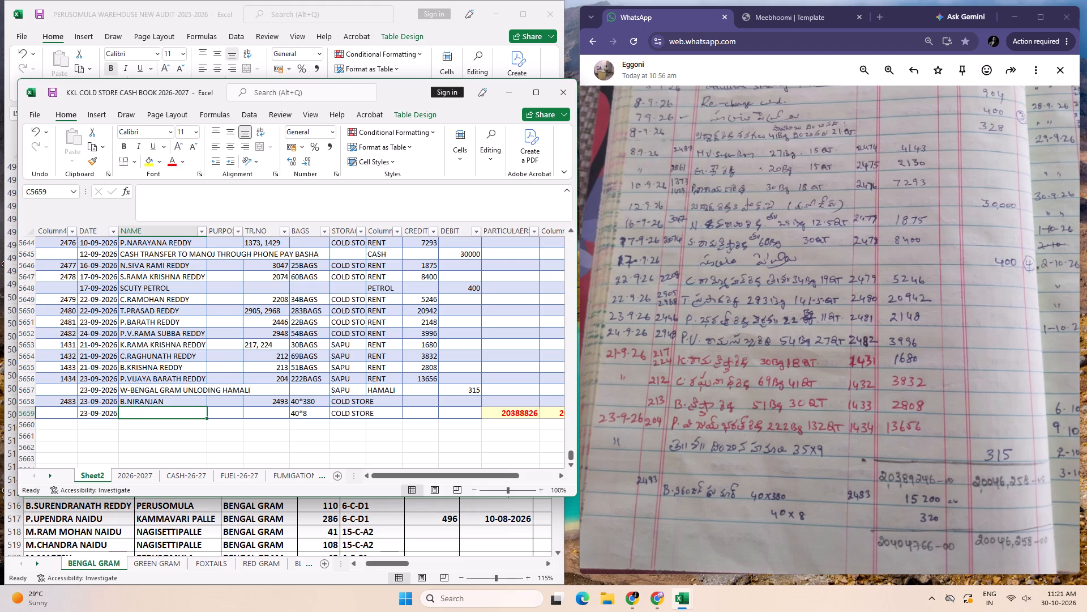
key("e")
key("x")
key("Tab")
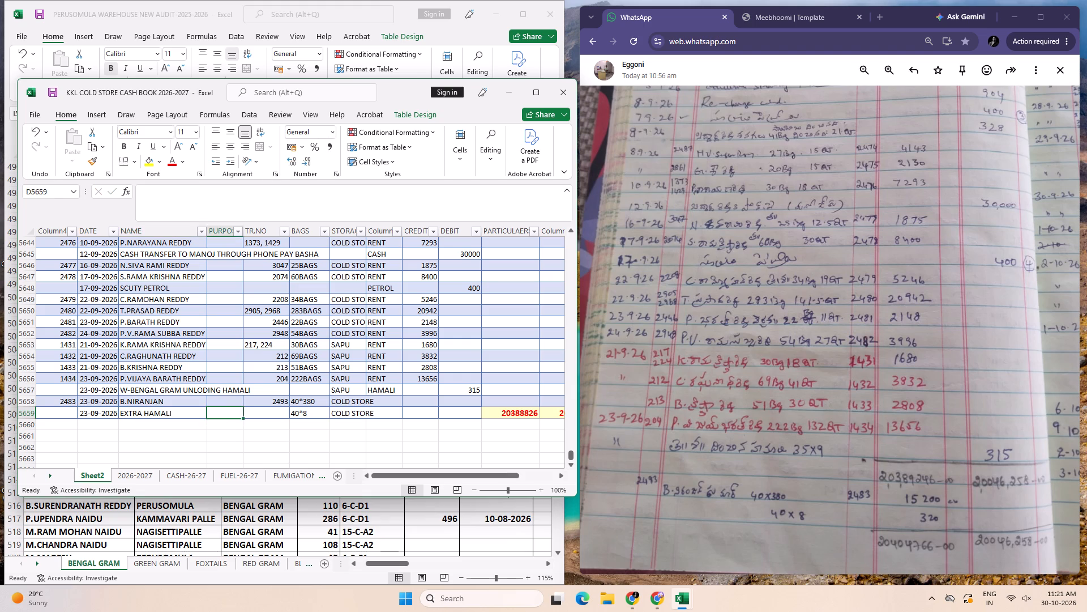
Set the category after the storage column to RENT in row 5658 and HAMALI in row 5659.
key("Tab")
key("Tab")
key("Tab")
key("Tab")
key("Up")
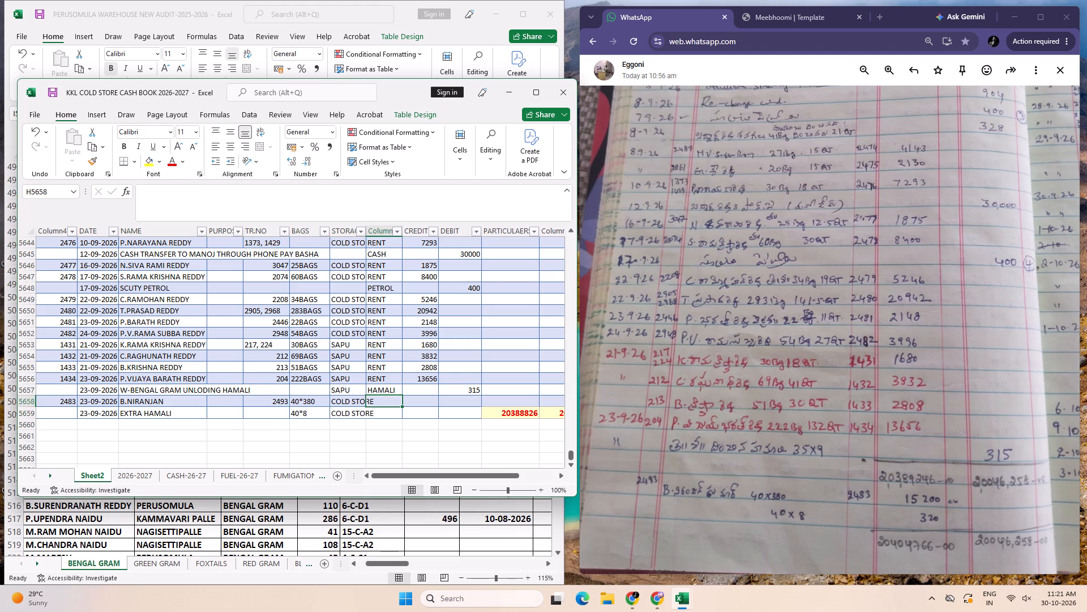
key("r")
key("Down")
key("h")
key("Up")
Enter the credit formulas =40*380 in row 5658 and =40*8 in row 5659, and save the workbook.
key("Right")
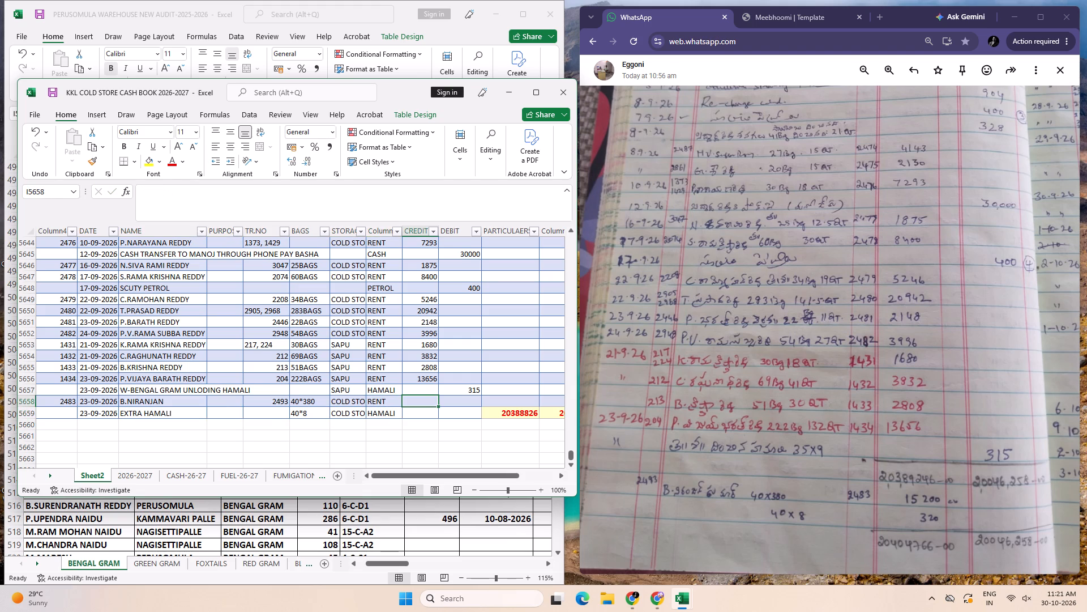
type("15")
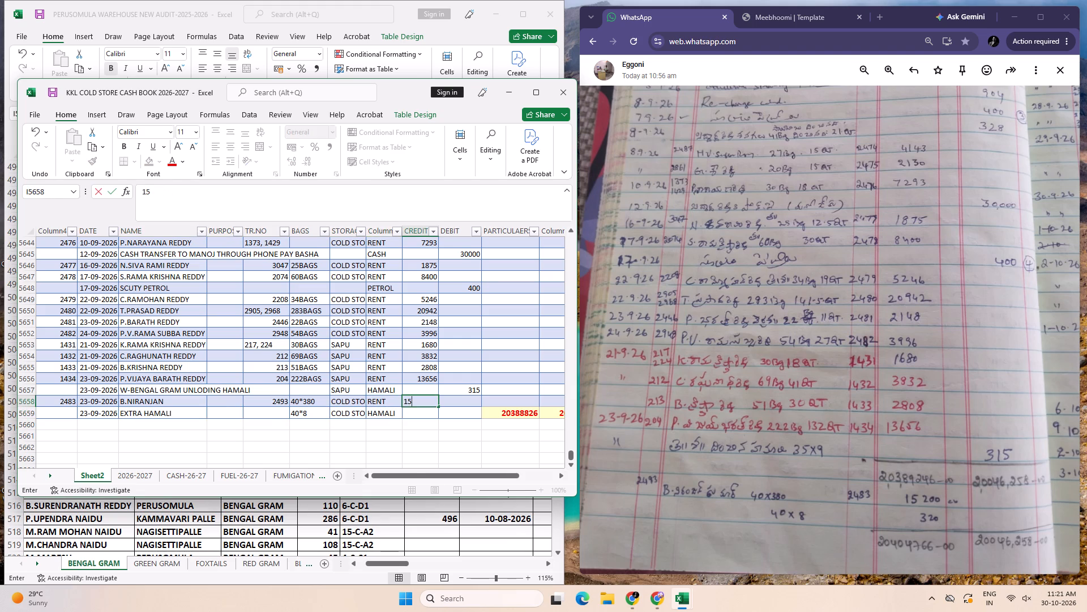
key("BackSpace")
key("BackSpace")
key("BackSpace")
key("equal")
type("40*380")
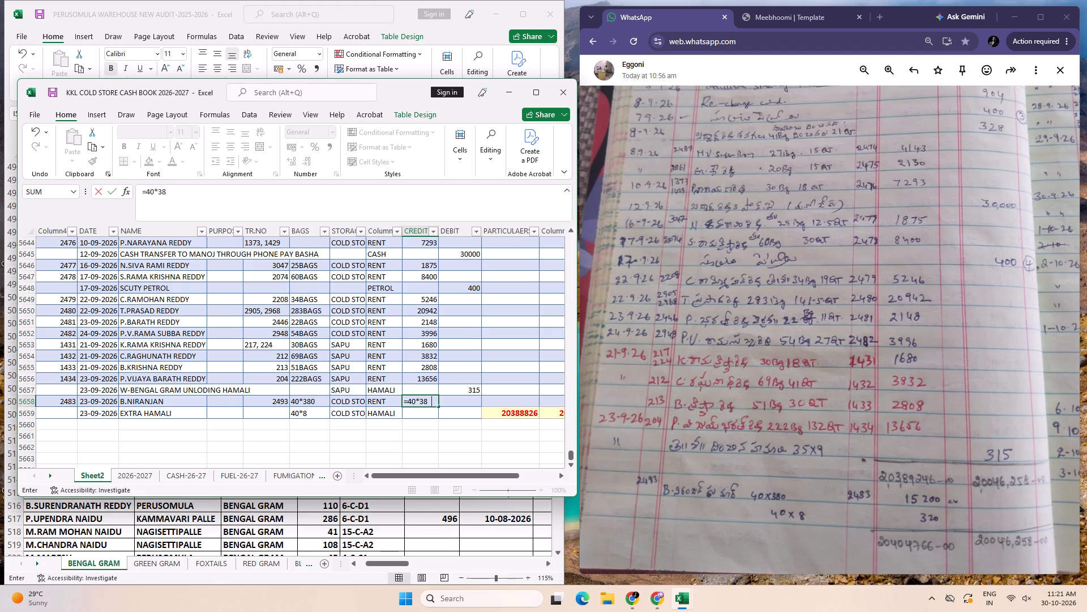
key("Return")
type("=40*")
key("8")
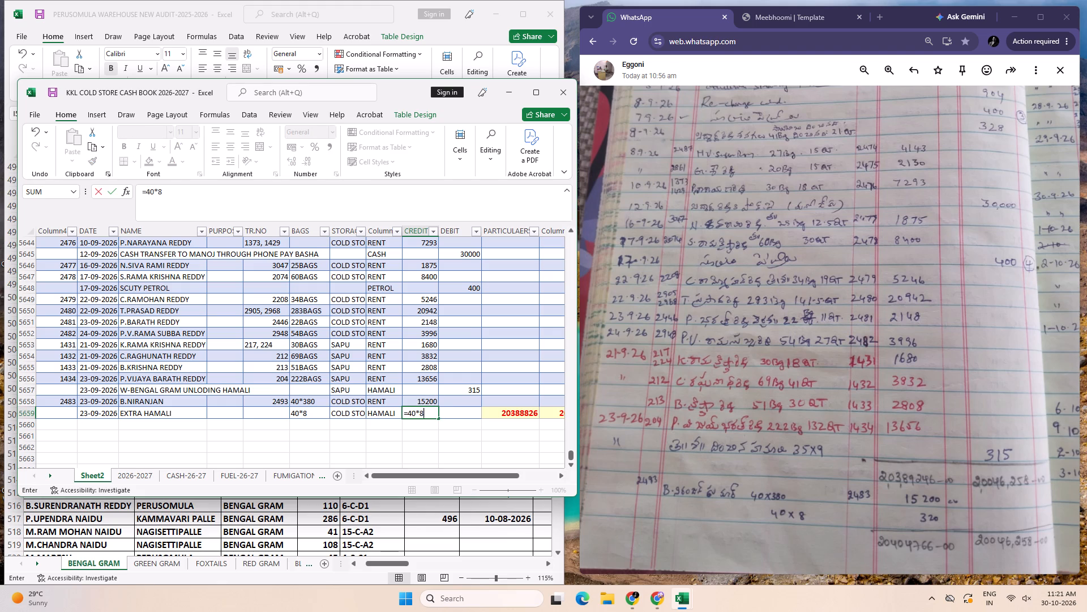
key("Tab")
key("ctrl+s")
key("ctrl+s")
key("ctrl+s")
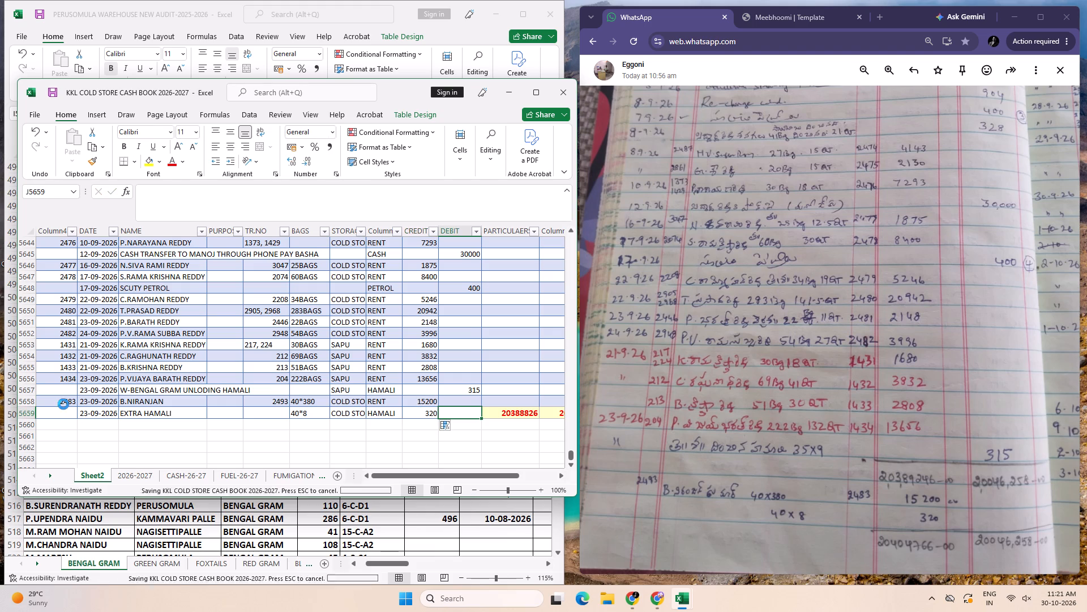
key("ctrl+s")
Append a new table row, 5660, below the EXTRA HAMALI entry.
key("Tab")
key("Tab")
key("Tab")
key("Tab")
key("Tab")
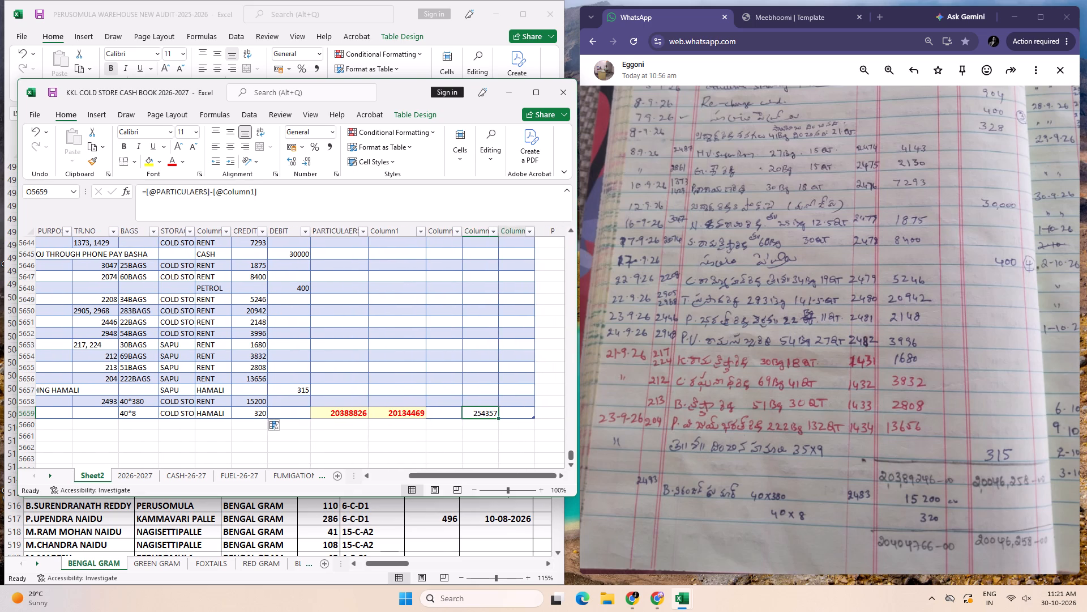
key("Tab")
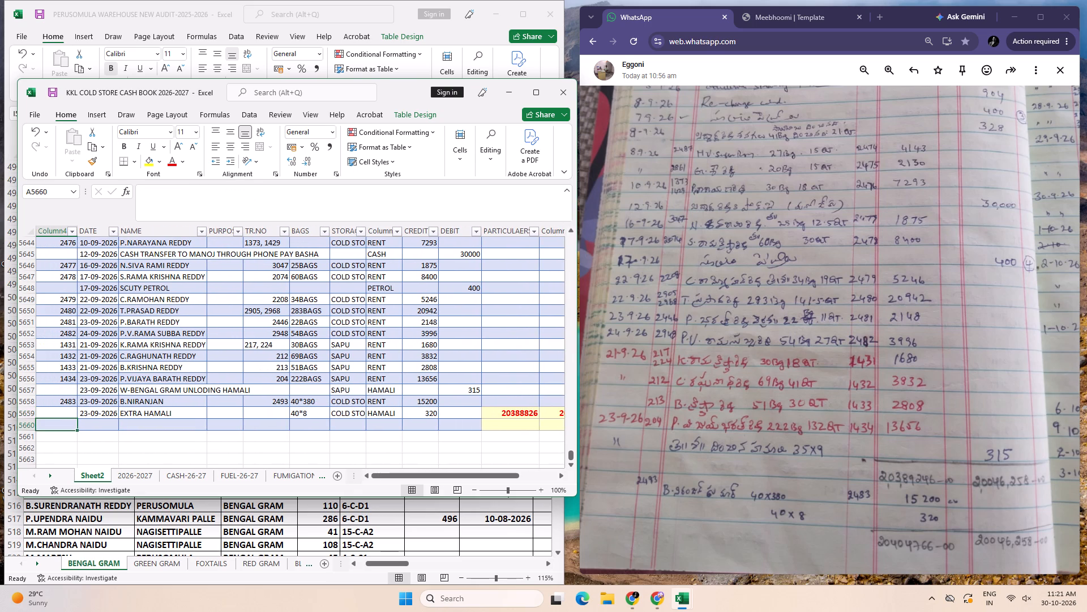
Fill the credit and debit total formulas down from K5659:L5659 into row 5660.
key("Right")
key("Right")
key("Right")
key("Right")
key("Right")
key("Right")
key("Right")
key("Right")
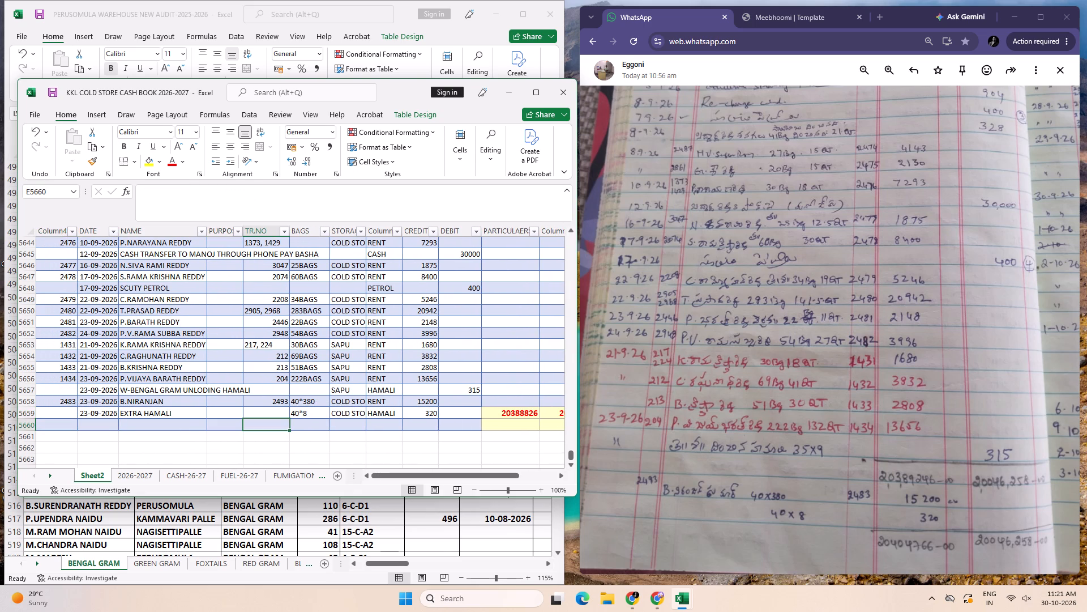
key("Right")
key("Right")
key("Right")
key("Left")
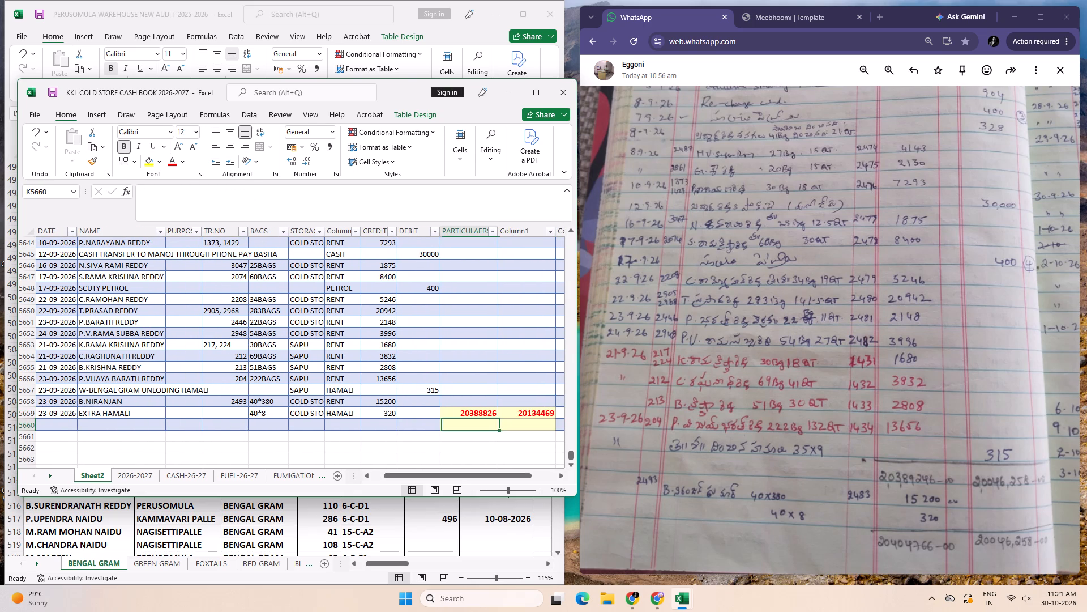
key("shift+Right")
key("ctrl+d")
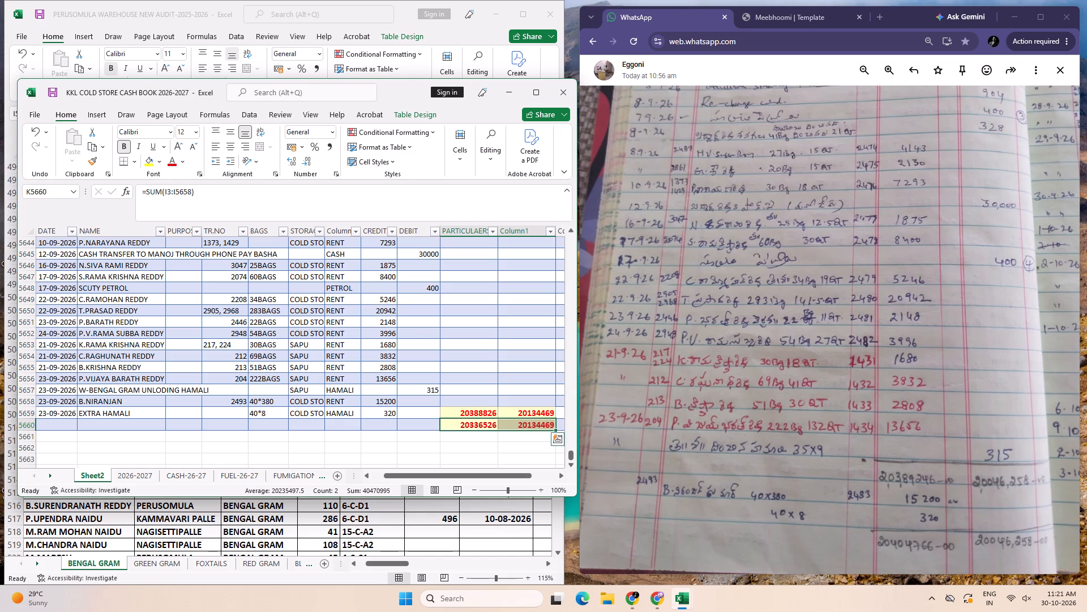
Clear the old credit and debit totals from K5659:L5659 and save the workbook.
key("Up")
key("shift+Right")
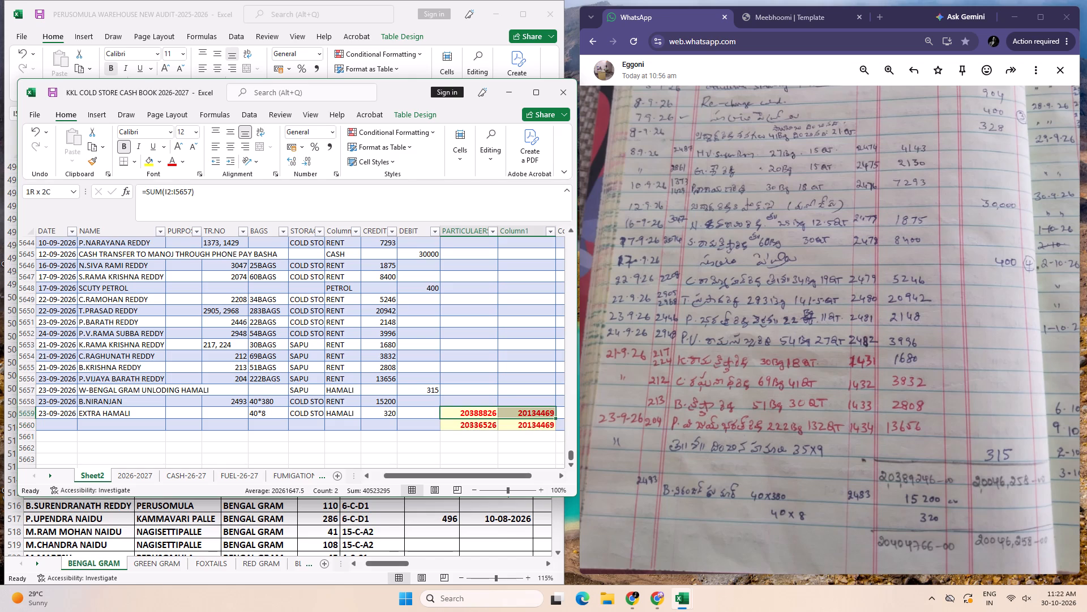
key("Delete")
key("ctrl+s")
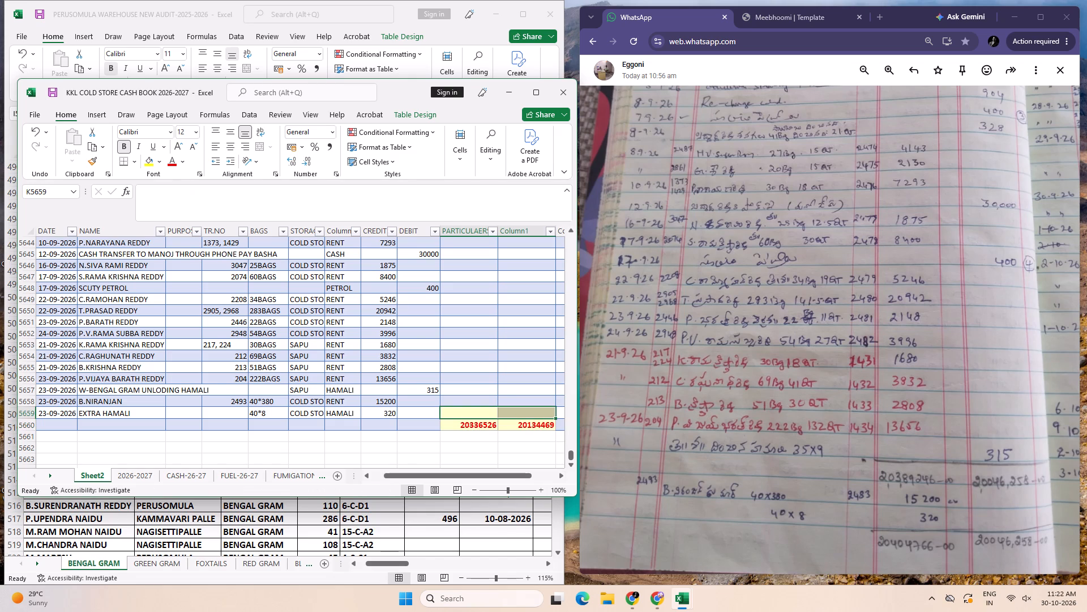
Extend the totals in row 5660 through row 5659, giving =SUM(I3:I5659) for credit and =SUM(J3:J5659) for debit, saving each change.
left_click(473, 429)
double_click(476, 424)
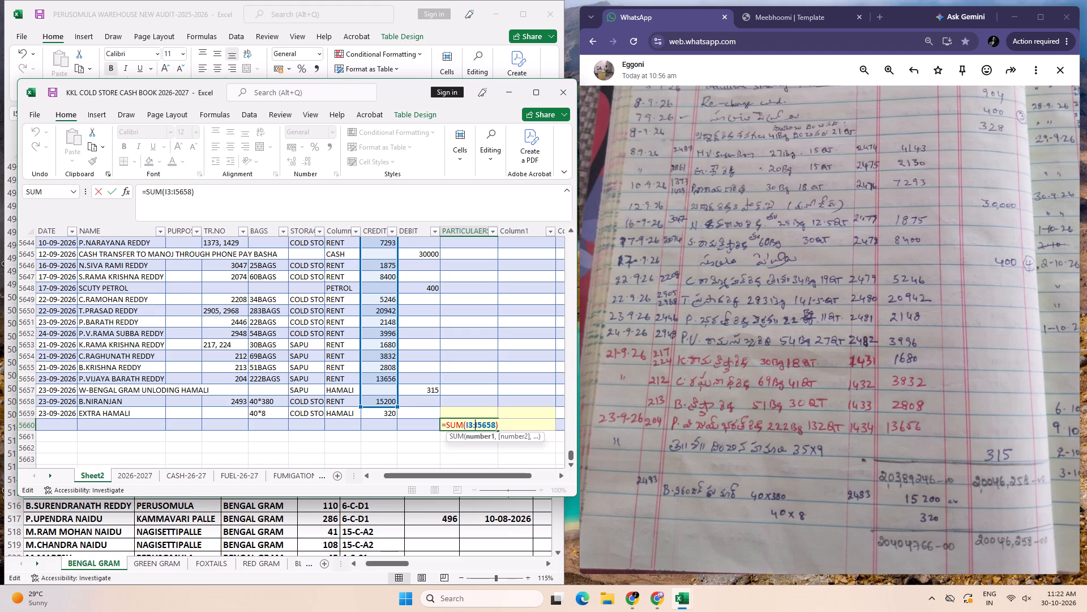
left_click_drag(395, 407, 396, 419)
key("ctrl+s")
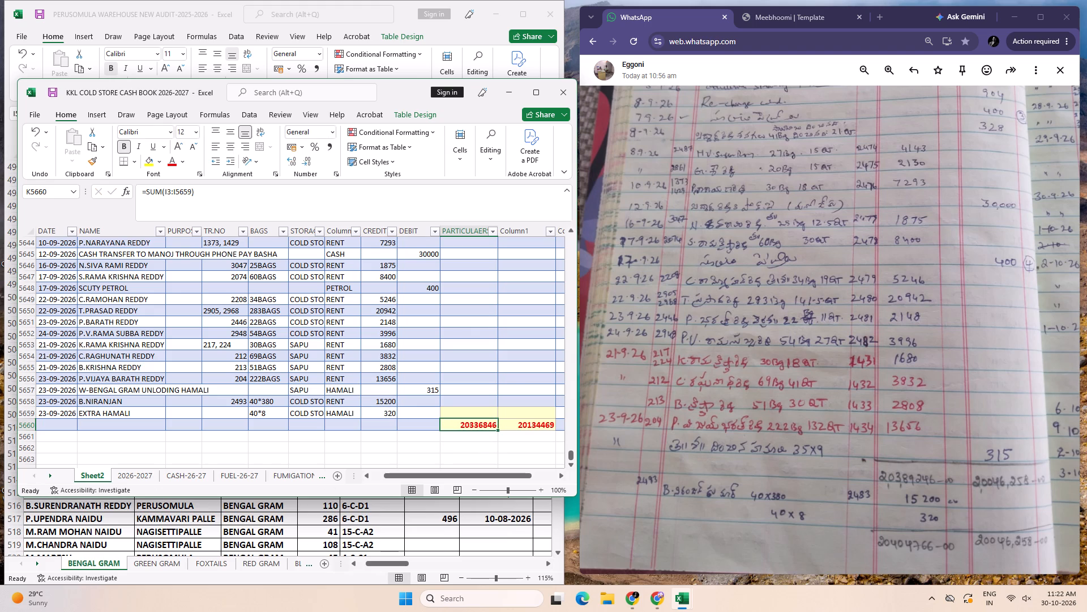
double_click(520, 426)
left_click_drag(441, 407, 440, 420)
key("ctrl+s")
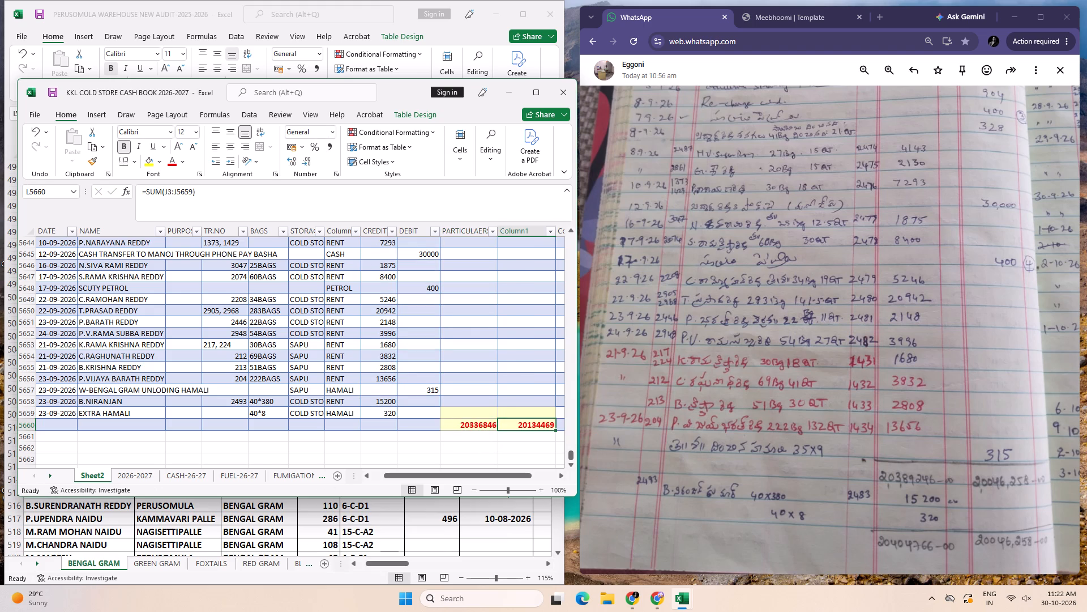
Fill K5659:L5659 from the plain cells above to remove the yellow total formatting, and save the workbook.
left_click(458, 407)
left_click_drag(457, 410, 525, 408)
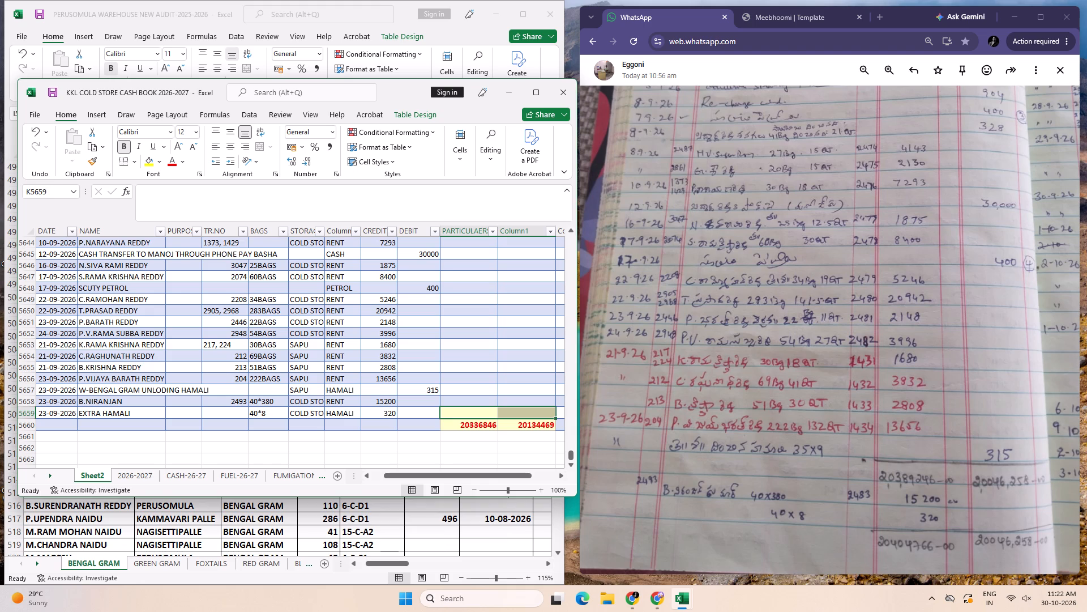
key("ctrl+d")
key("ctrl+s")
left_click(453, 449)
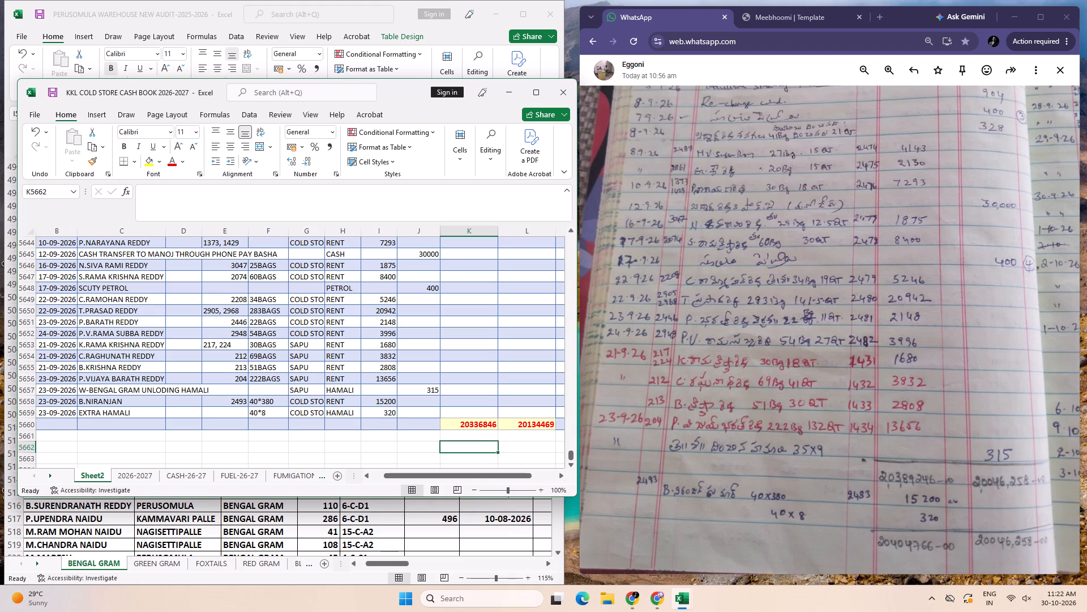
key("ctrl+s")
key("ctrl+s")
key("ctrl+s")
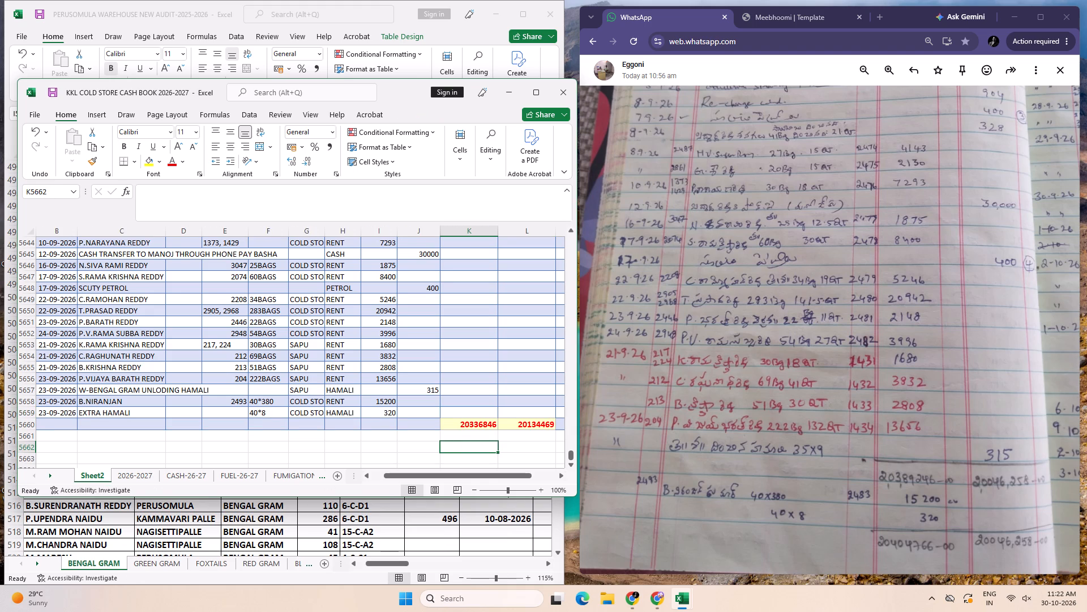
Append another table row, 5661, below the totals row.
left_click(524, 424)
key("Tab")
key("Tab")
key("Tab")
key("Tab")
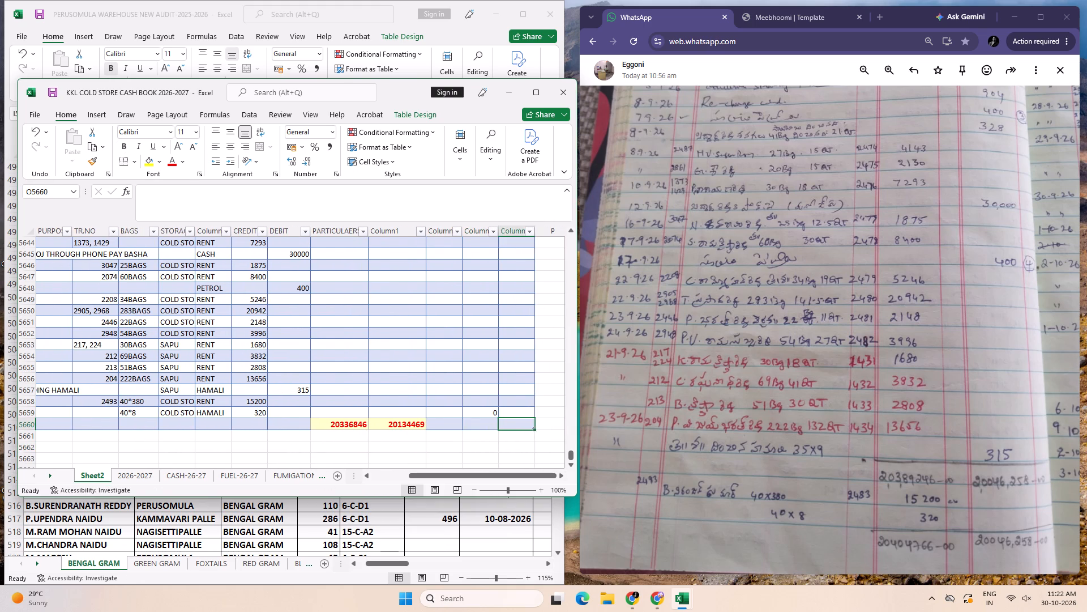
Switch to the WhatsApp photo and examine the whole handwritten ledger page.
scroll(948, 465, "down", 7)
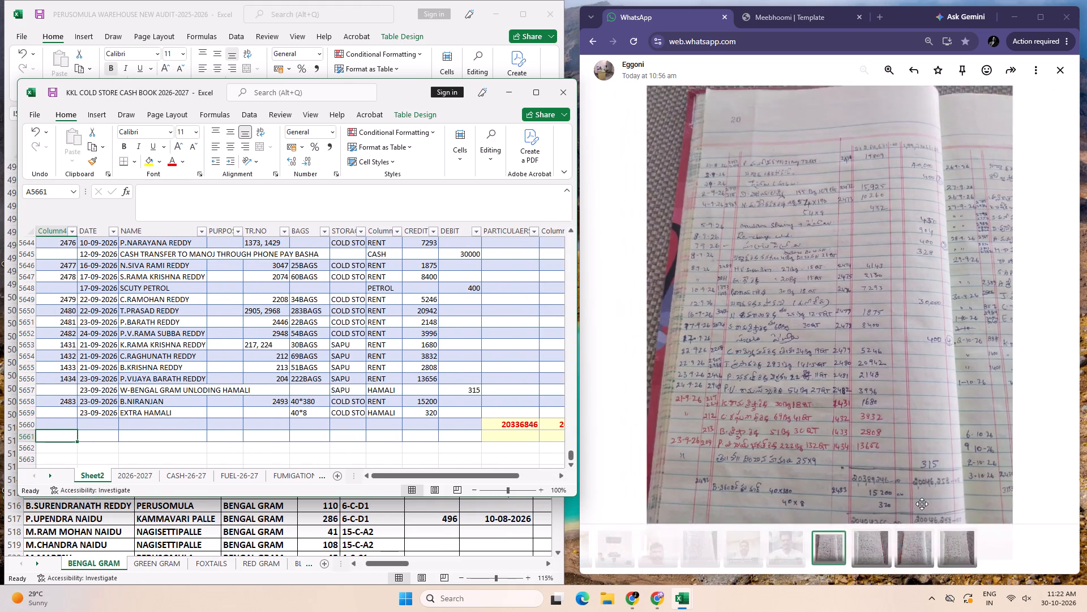
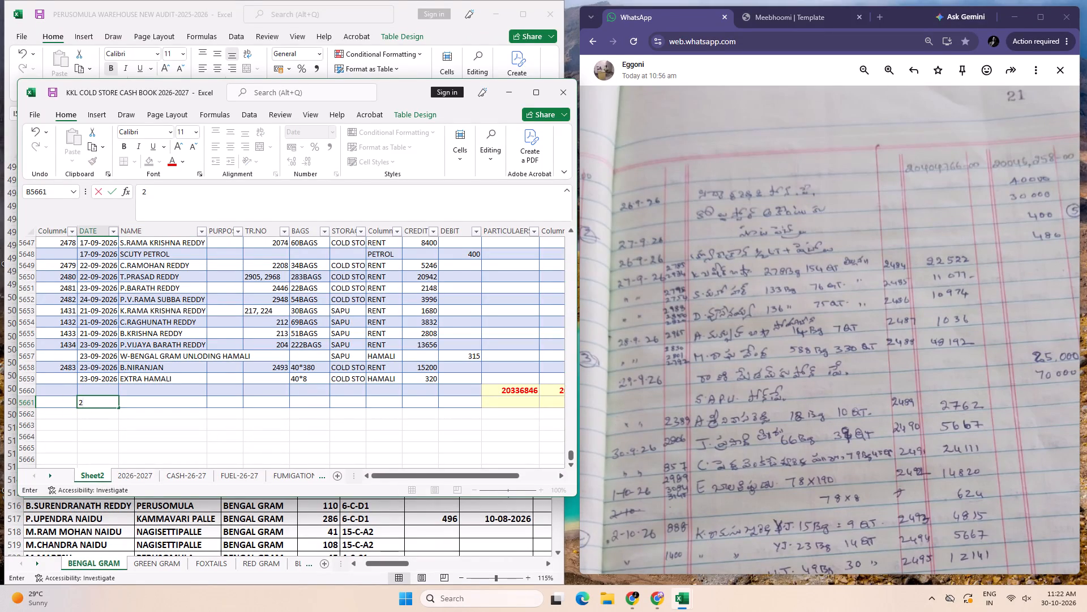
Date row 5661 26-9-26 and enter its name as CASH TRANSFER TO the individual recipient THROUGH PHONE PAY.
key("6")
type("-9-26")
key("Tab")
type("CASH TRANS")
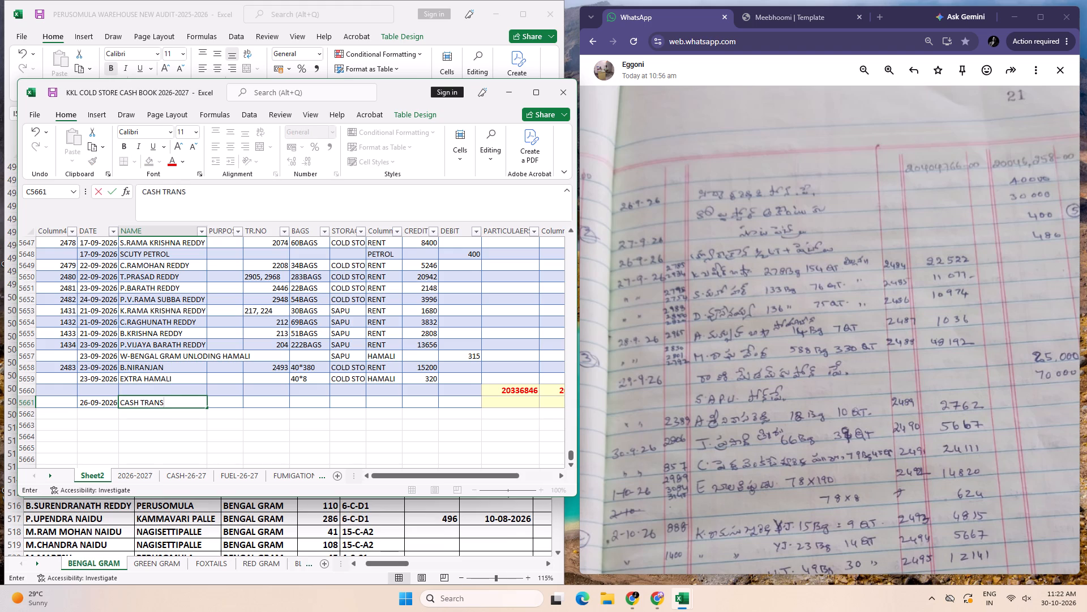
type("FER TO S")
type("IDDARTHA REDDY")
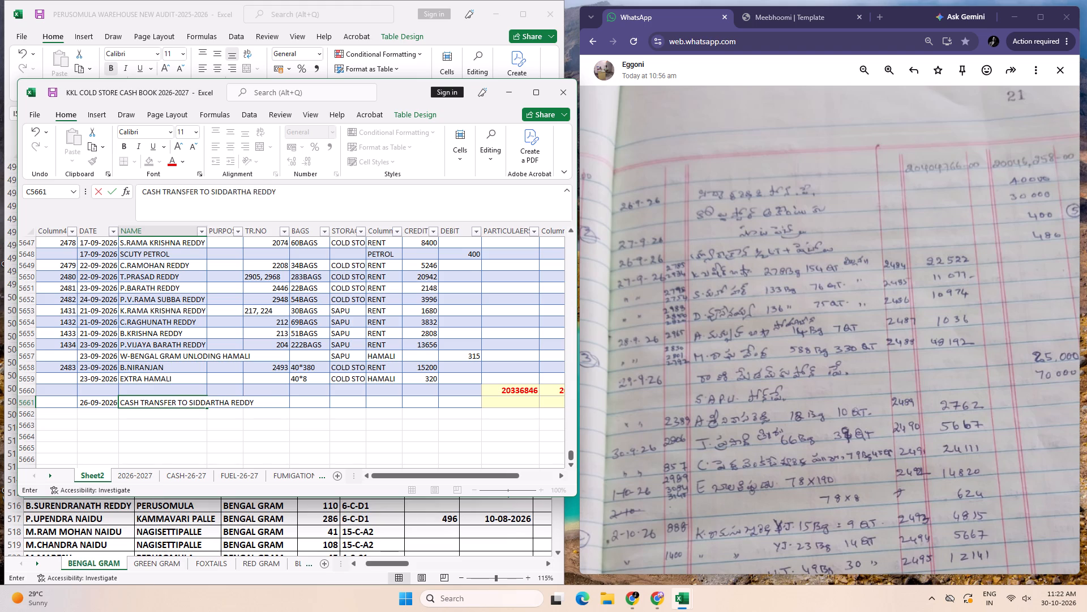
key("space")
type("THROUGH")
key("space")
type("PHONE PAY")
Categorise the row 5661 transfer as CASH and enter a debit of 40000.
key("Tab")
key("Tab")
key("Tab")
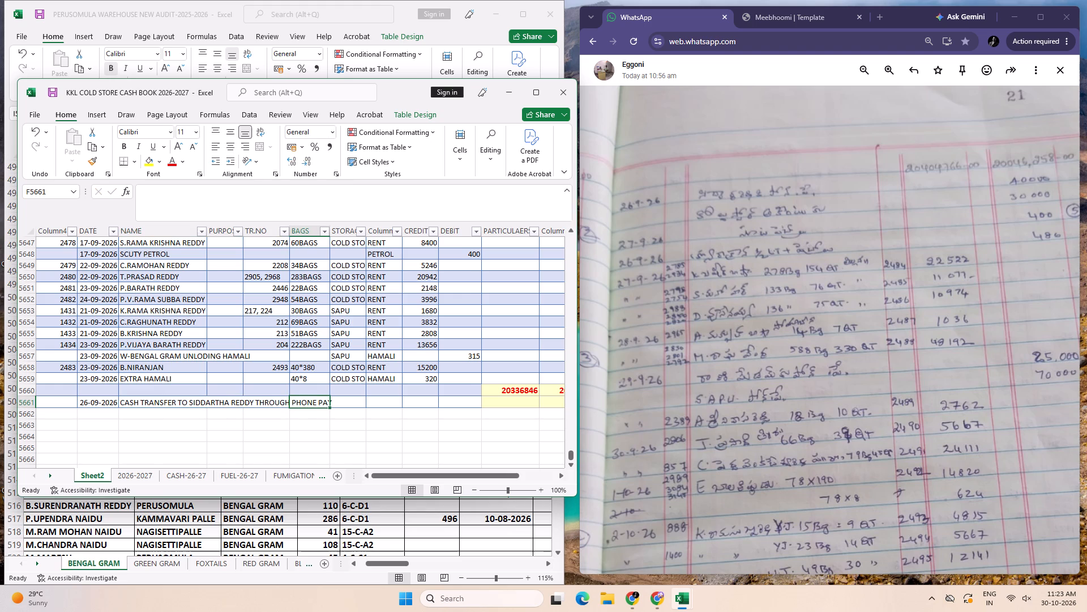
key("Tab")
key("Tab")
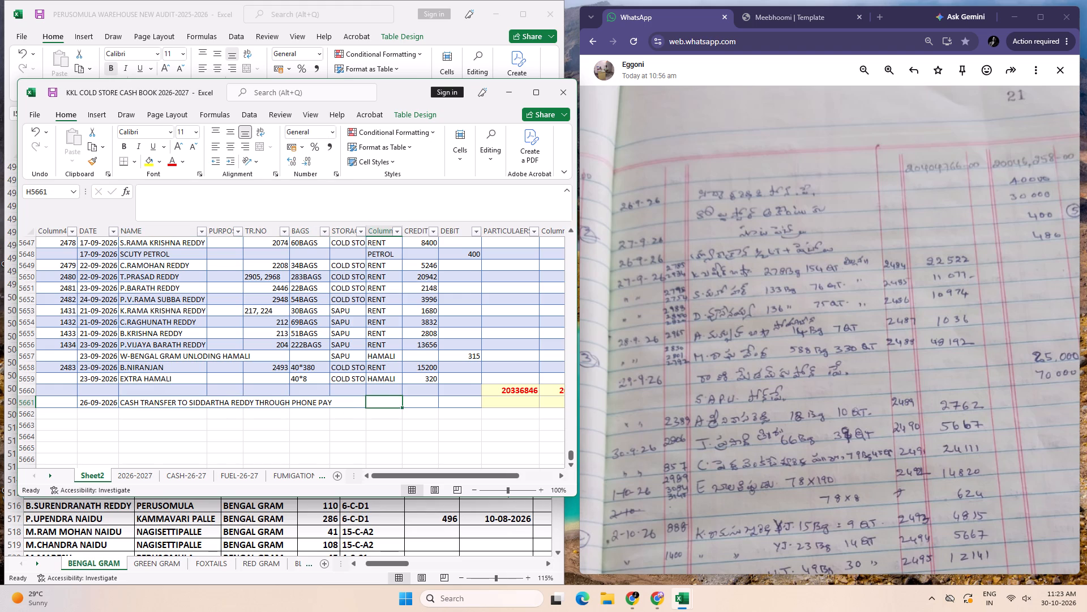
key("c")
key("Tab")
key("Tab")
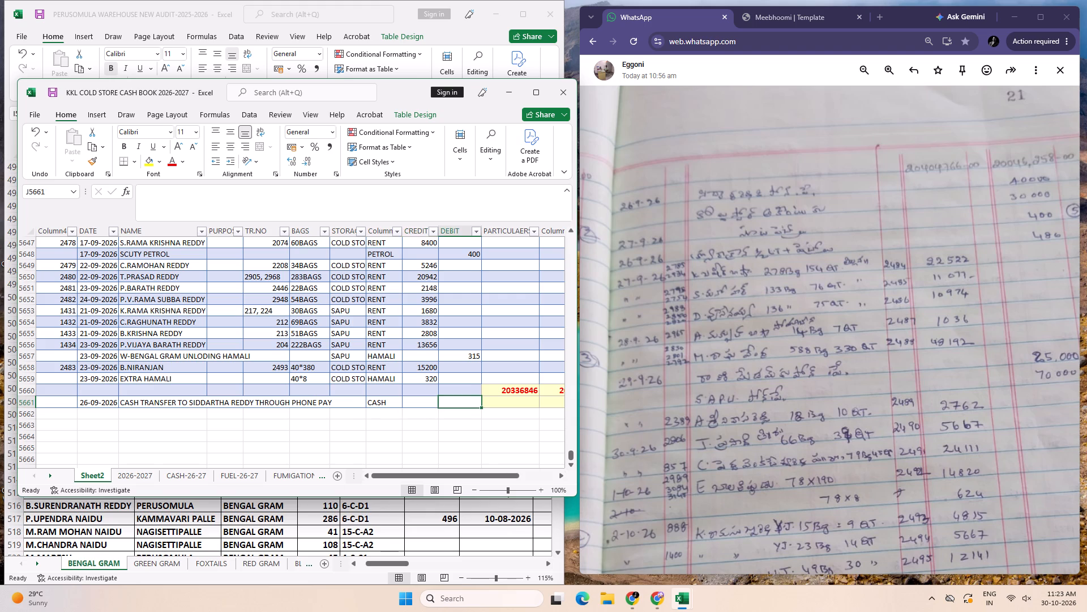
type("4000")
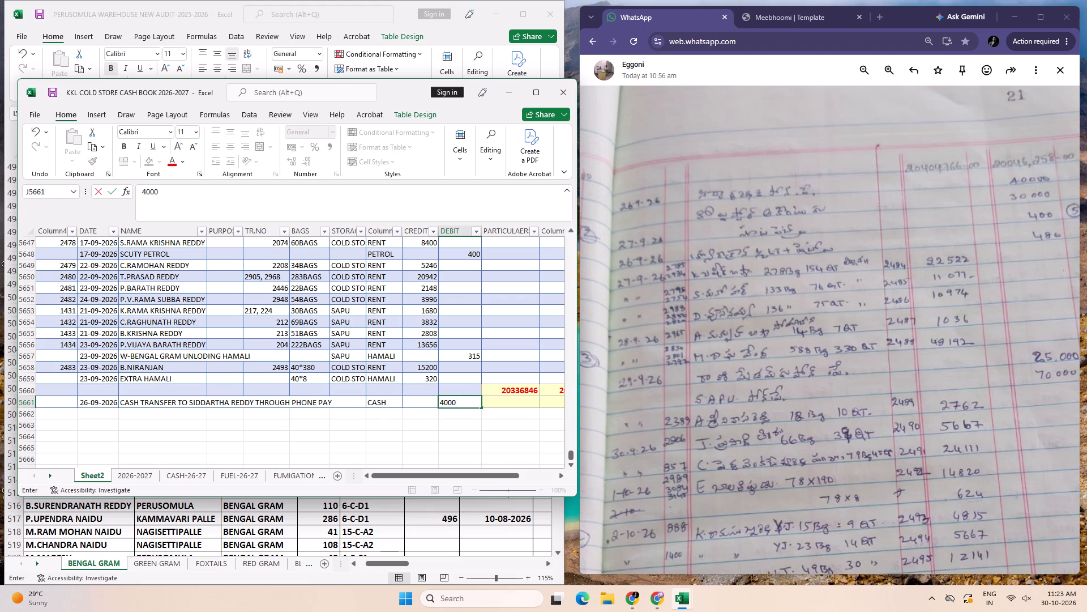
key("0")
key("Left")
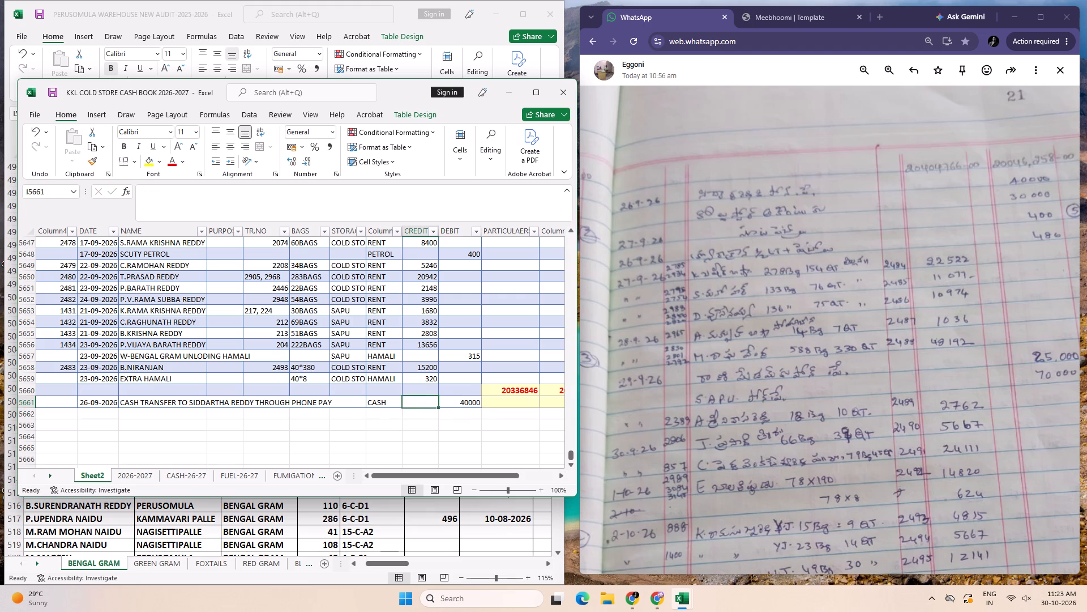
Append table row 5662 by filling the debit cell down, and set its debit to 30000.
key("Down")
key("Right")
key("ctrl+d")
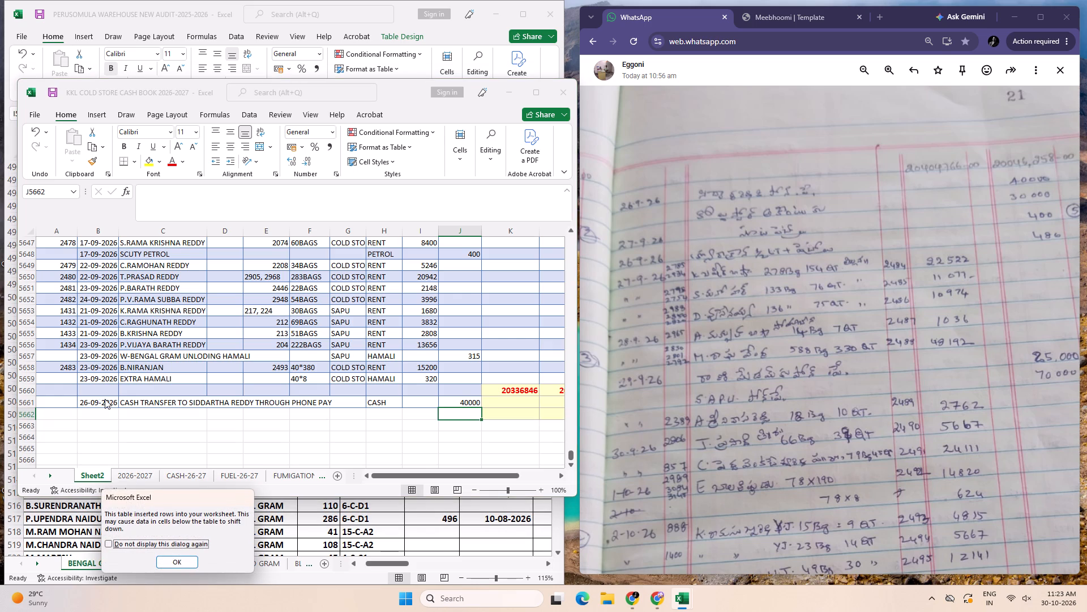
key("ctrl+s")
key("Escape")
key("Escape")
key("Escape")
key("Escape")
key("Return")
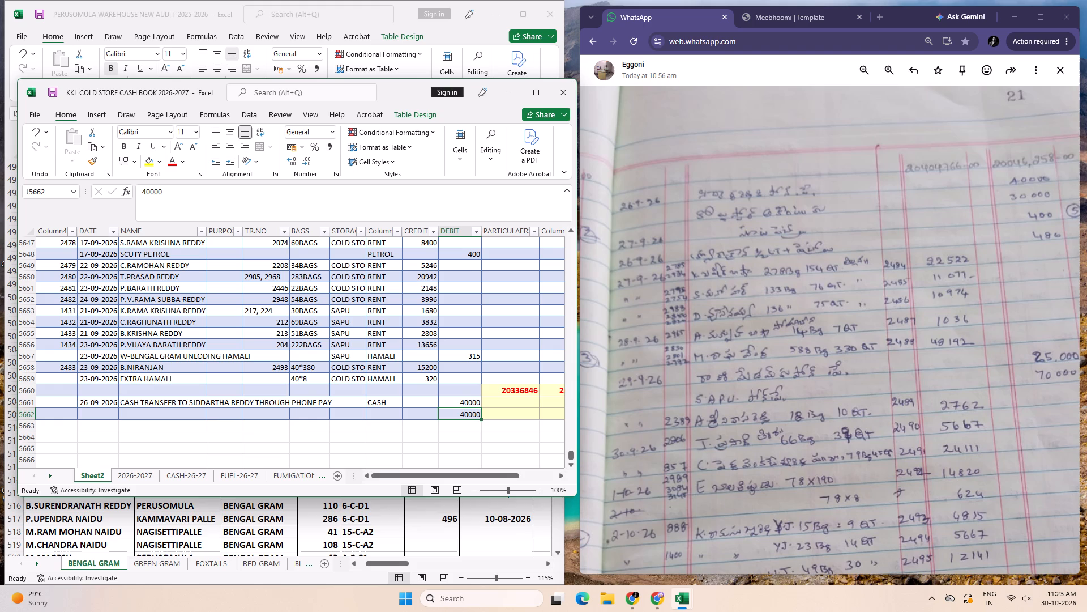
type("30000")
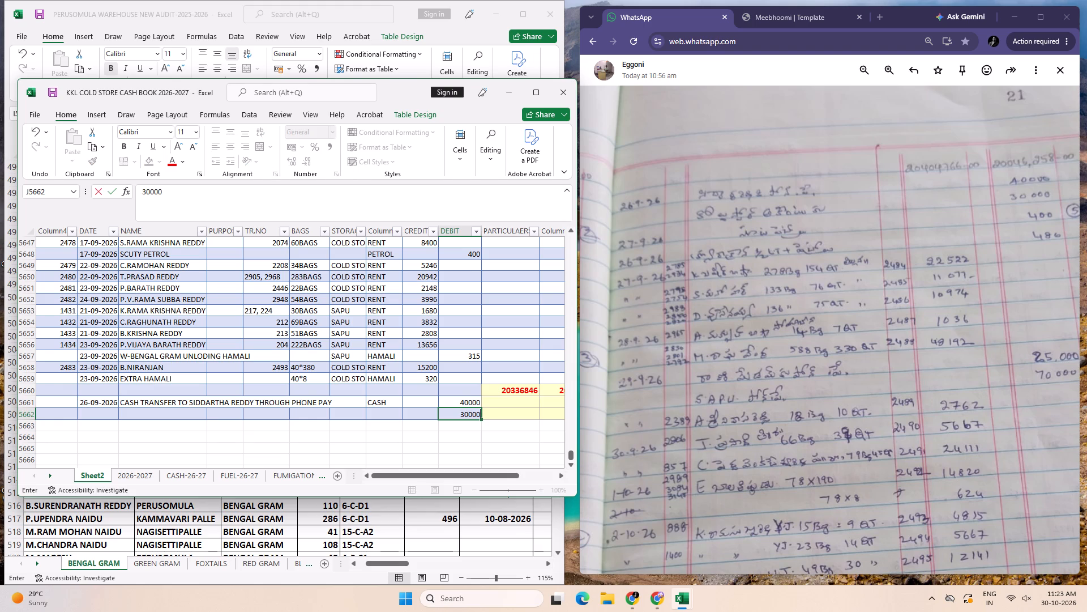
Fill the CASH category and the 26-09-2026 date from row 5661 down into row 5662.
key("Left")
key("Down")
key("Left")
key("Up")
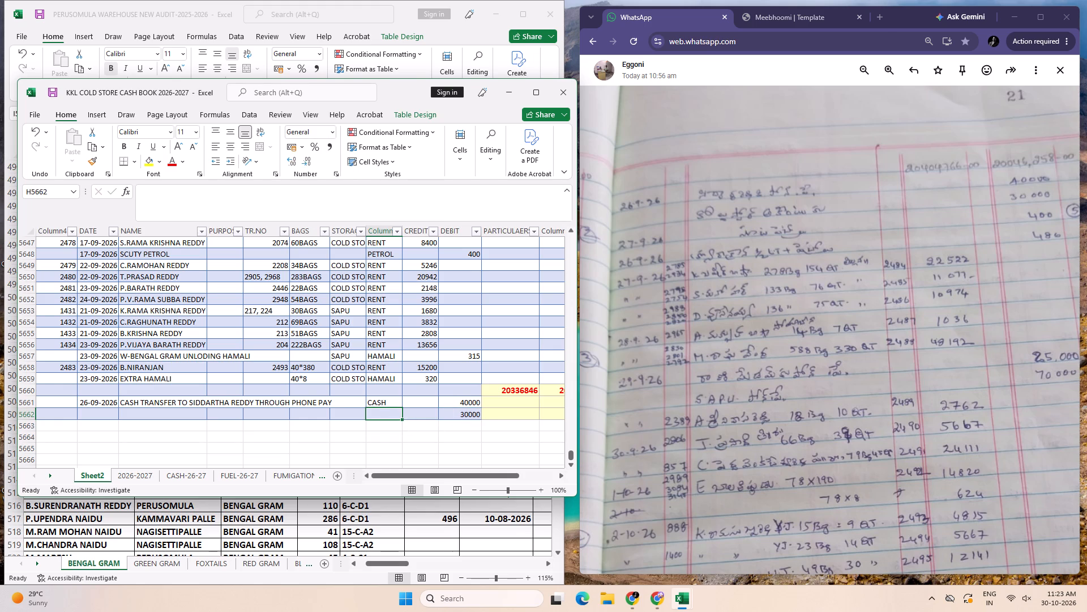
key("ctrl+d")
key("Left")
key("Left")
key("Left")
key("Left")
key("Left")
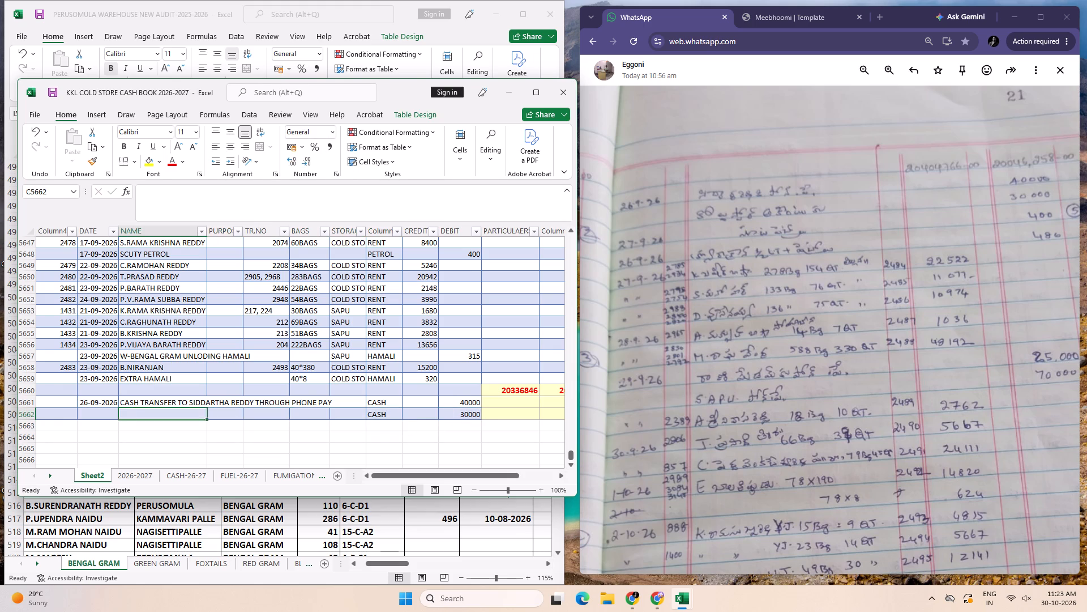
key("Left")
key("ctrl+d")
Fill the transfer description down into C5662, replace the recipient's name with COLD STORE A/C, and save the workbook.
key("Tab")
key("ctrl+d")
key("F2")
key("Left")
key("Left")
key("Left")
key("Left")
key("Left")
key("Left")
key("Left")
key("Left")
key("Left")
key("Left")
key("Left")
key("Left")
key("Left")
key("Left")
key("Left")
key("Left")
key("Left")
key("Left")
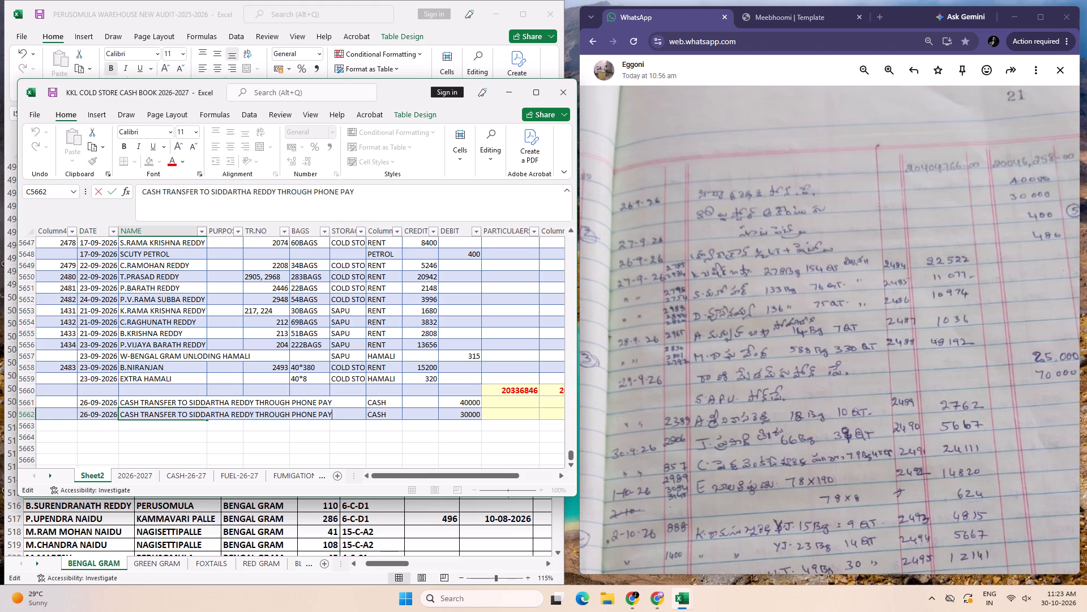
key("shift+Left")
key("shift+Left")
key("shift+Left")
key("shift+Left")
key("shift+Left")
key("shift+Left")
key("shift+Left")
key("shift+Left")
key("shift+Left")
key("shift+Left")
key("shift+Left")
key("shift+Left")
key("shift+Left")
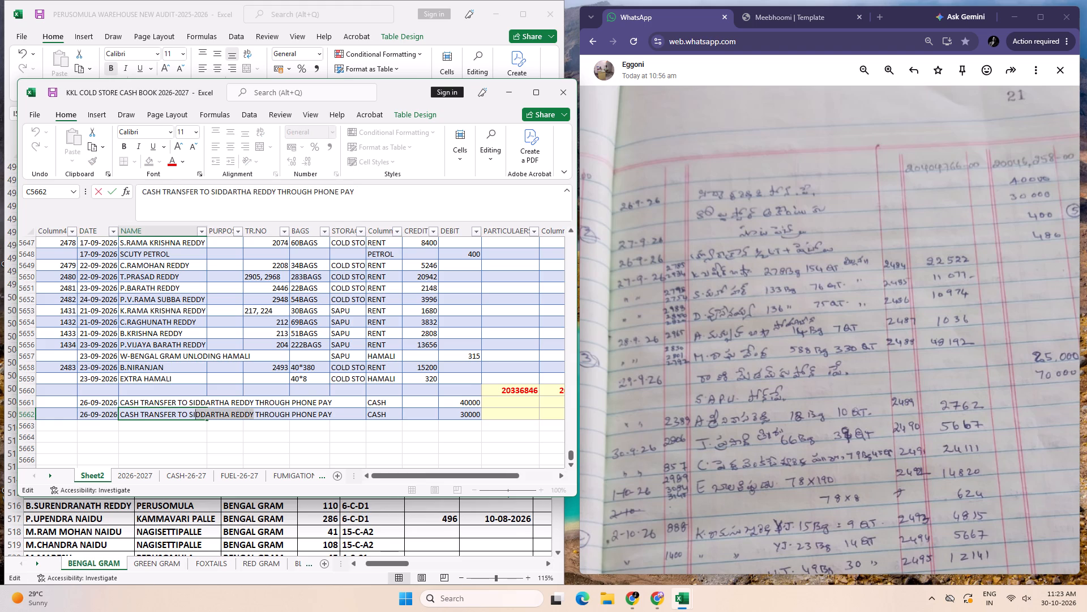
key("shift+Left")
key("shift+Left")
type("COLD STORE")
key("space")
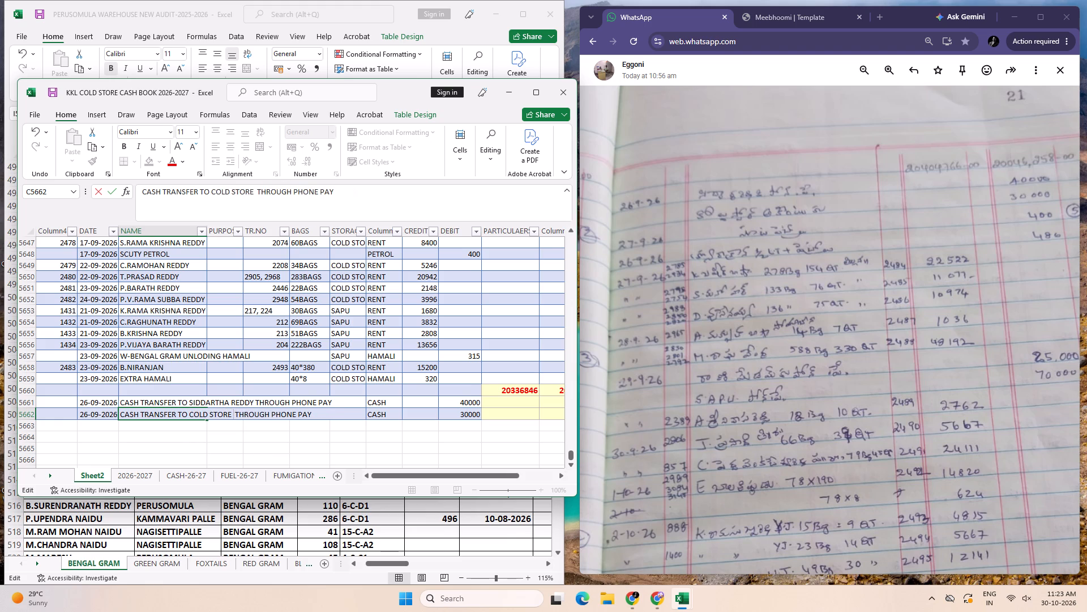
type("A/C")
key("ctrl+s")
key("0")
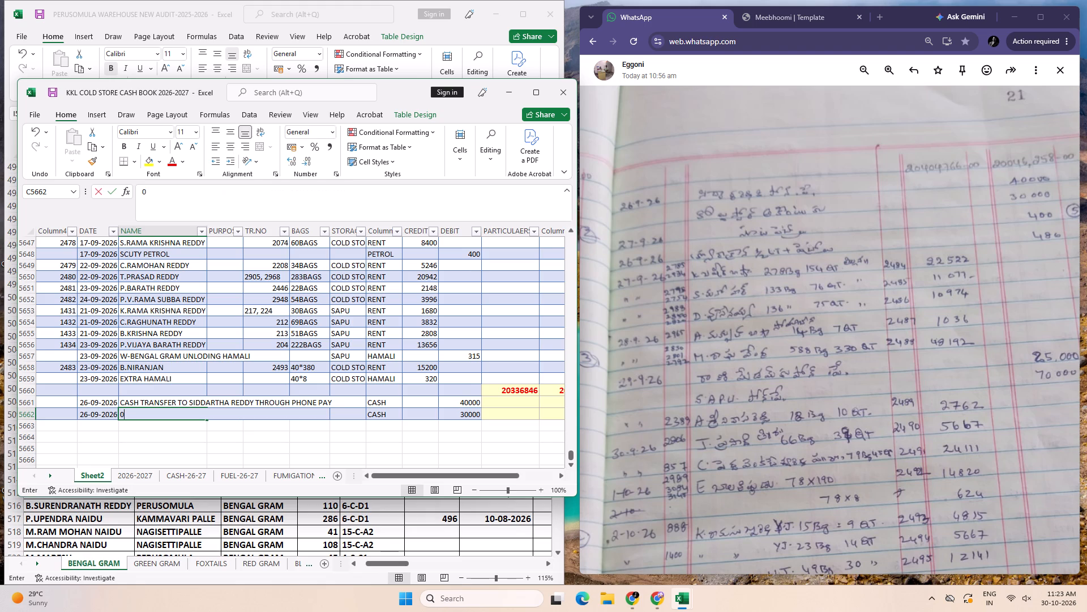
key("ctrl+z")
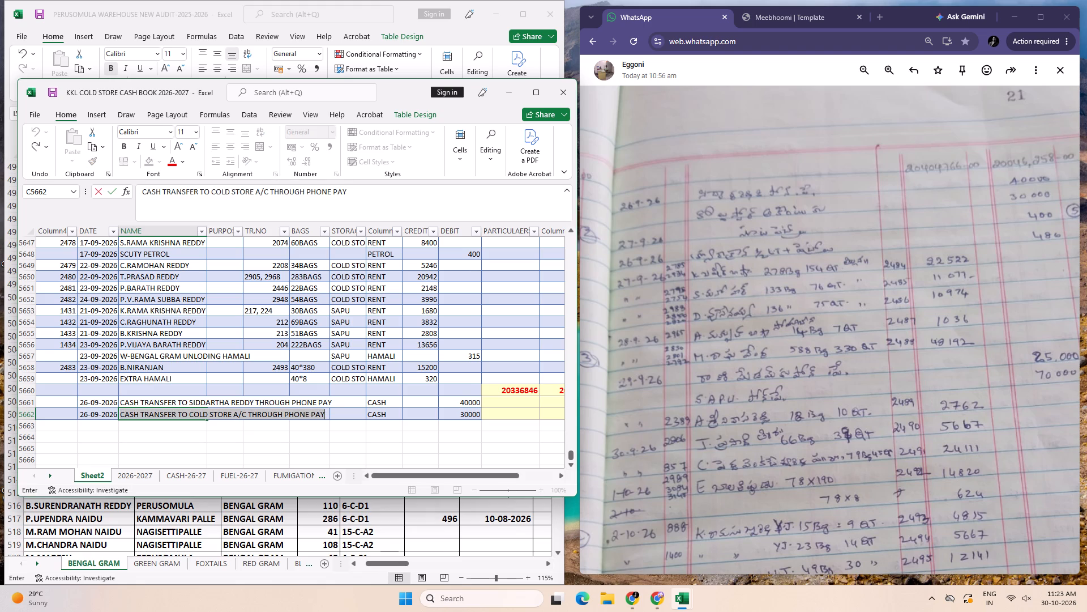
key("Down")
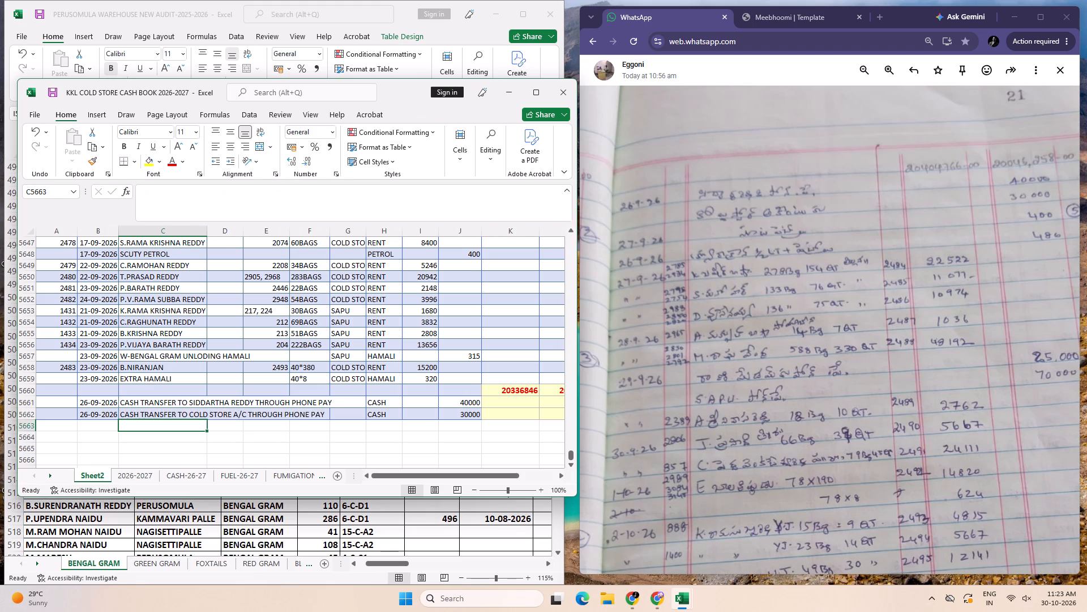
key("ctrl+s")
Append table row 5663 below the two cash transfer entries and save the workbook.
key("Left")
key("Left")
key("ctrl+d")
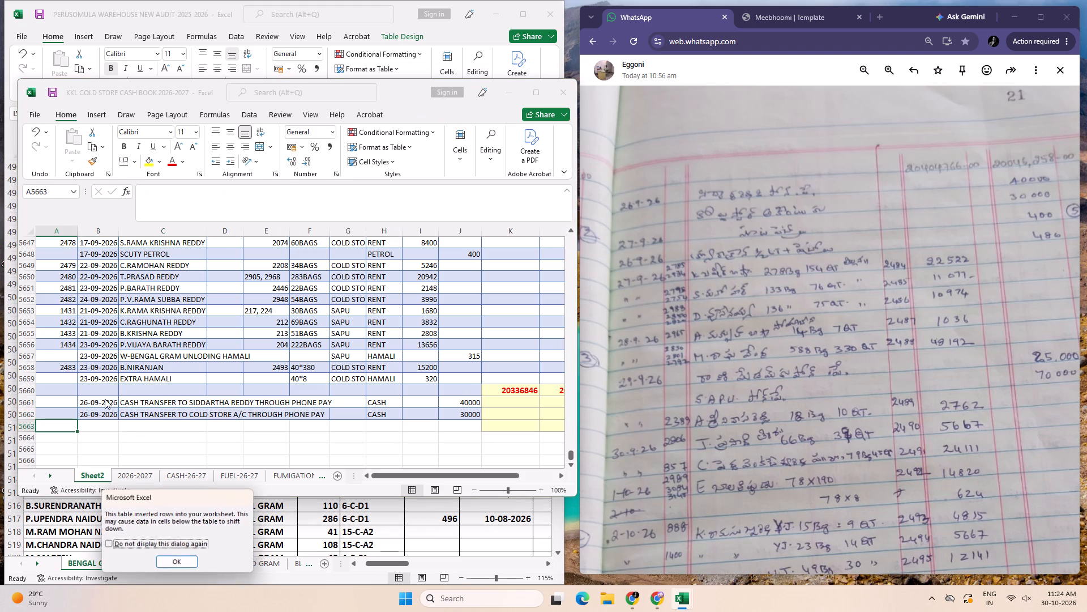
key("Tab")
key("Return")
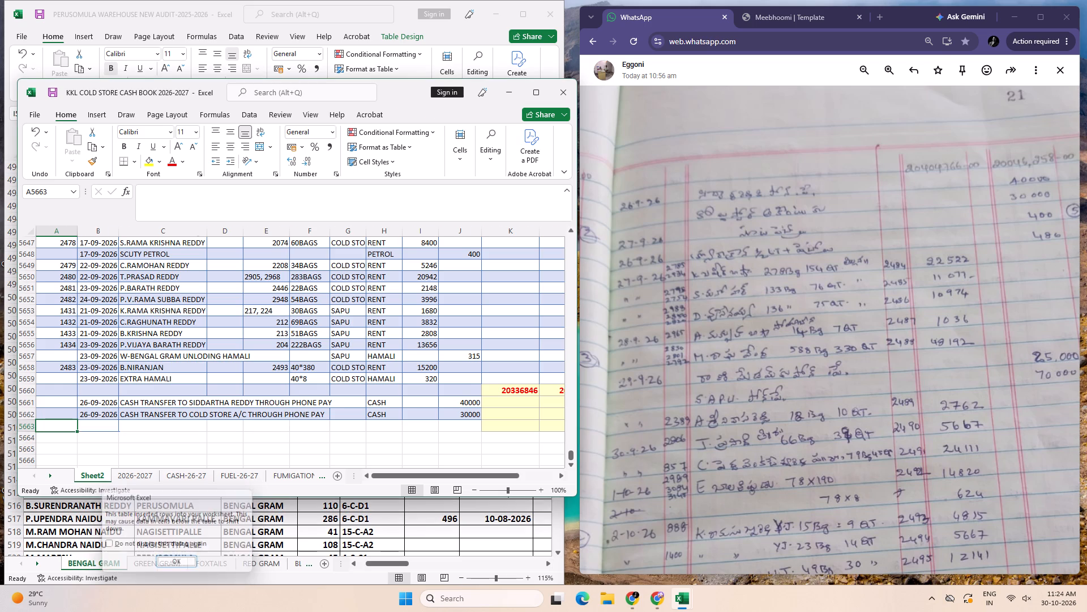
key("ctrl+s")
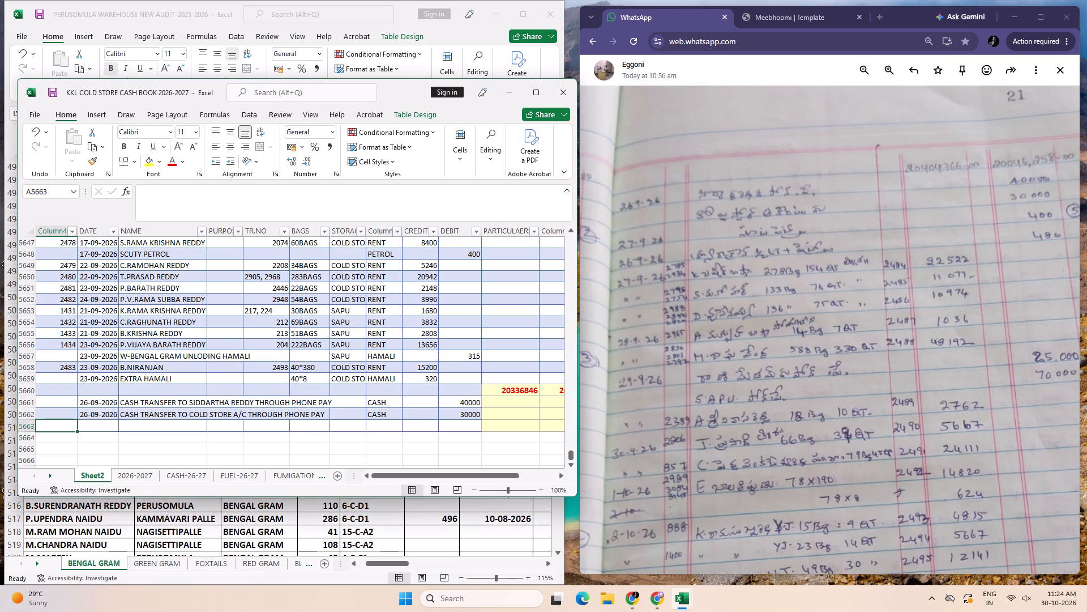
Enter the date 27-9-26 and the name SCUTY PETROL in row 5663, and save the workbook.
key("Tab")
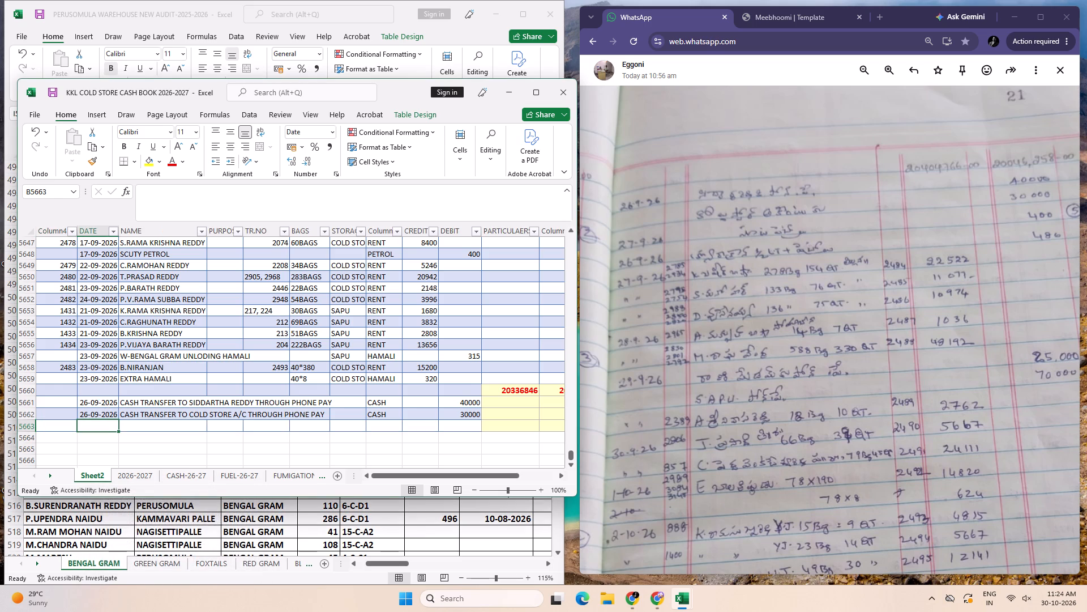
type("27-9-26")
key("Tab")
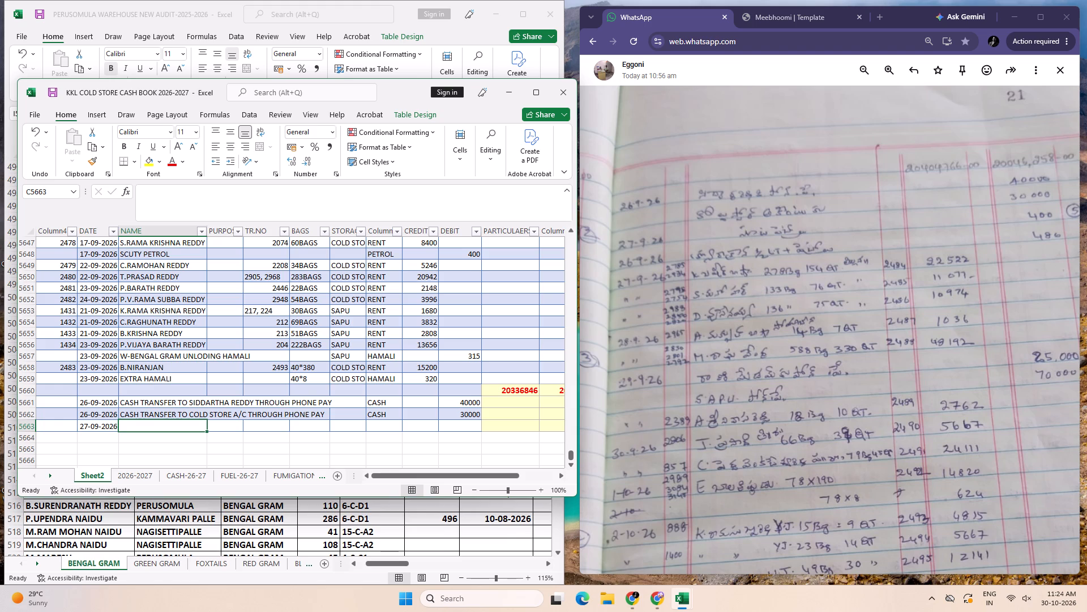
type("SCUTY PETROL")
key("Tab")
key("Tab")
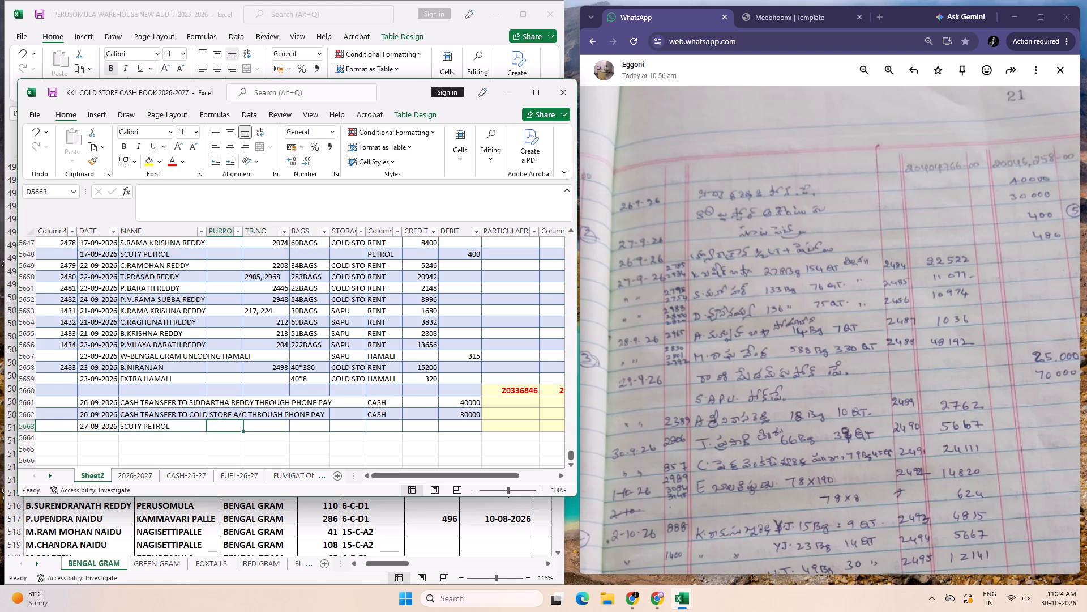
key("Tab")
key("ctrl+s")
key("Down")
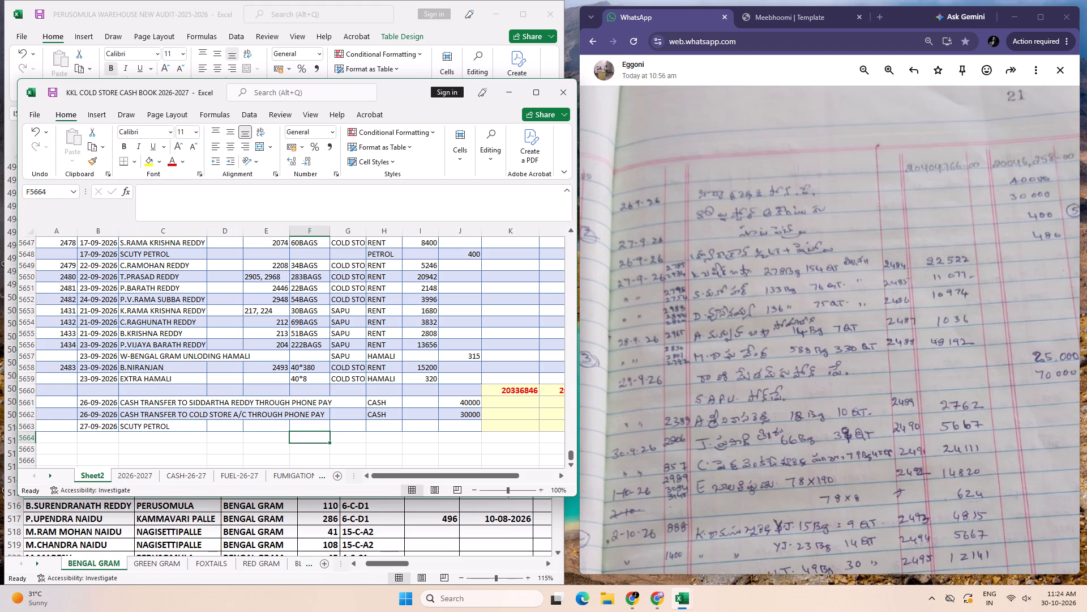
Return to the SCUTY PETROL entry in row 5663, select its TR.NO cell, and save the workbook.
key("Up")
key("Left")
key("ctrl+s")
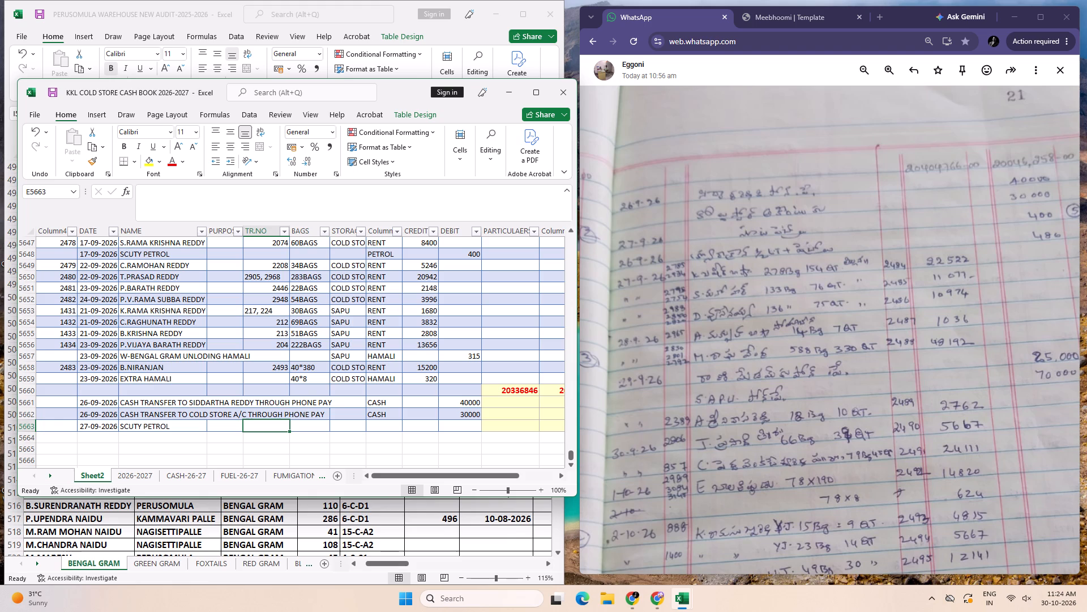
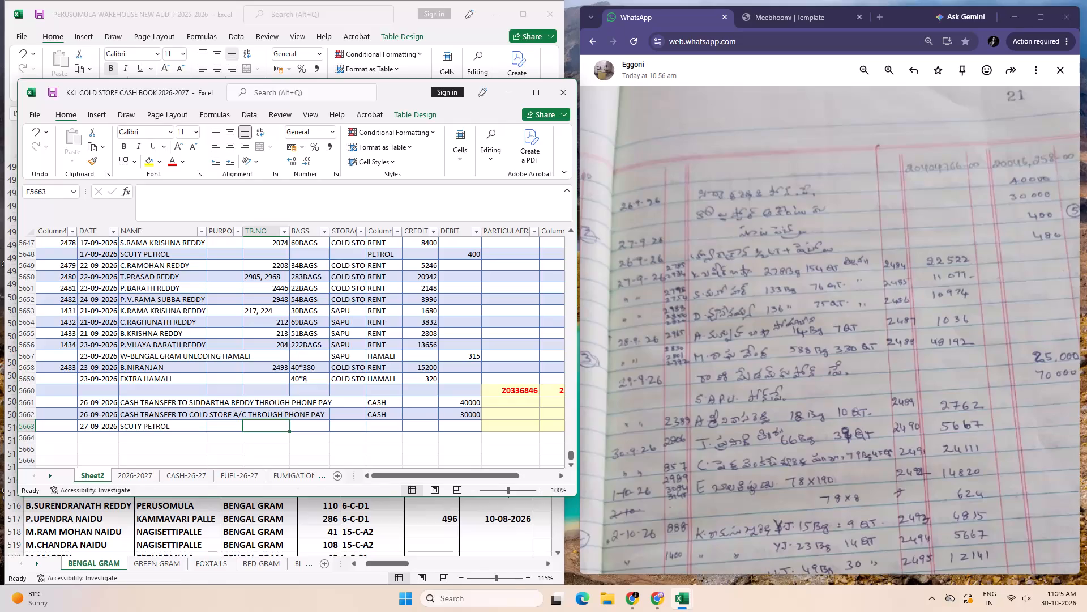
Save the cash book and select date cell B5664, directly below the SCUTY PETROL entry.
key("ctrl+s")
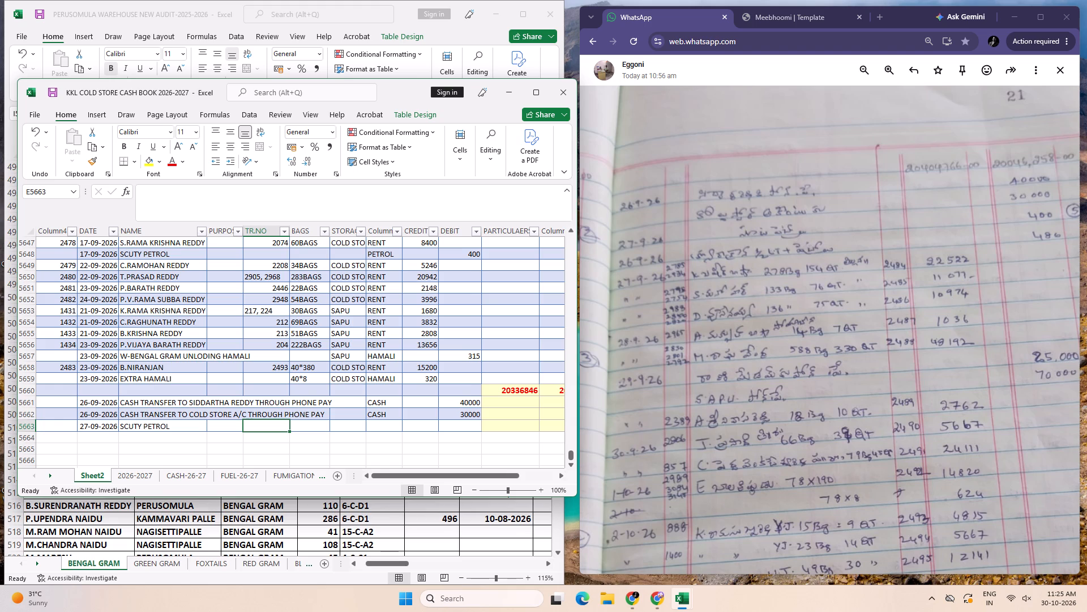
left_click(110, 434)
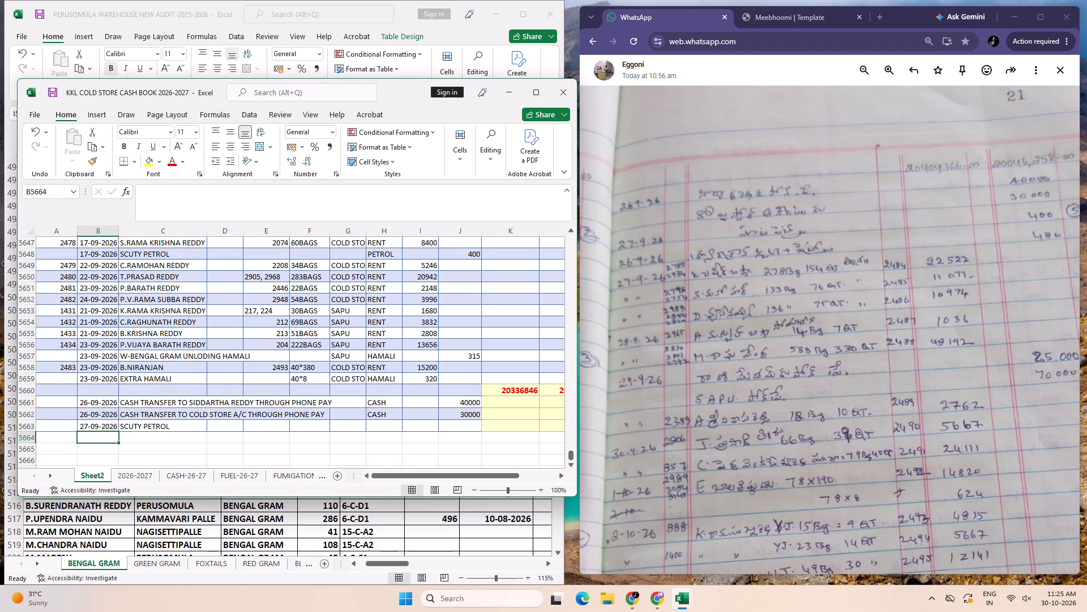
Enter the date 26-9-26, the name SPRAYING CHEMICAL+PETROL and the category SPRAYING in row 5664.
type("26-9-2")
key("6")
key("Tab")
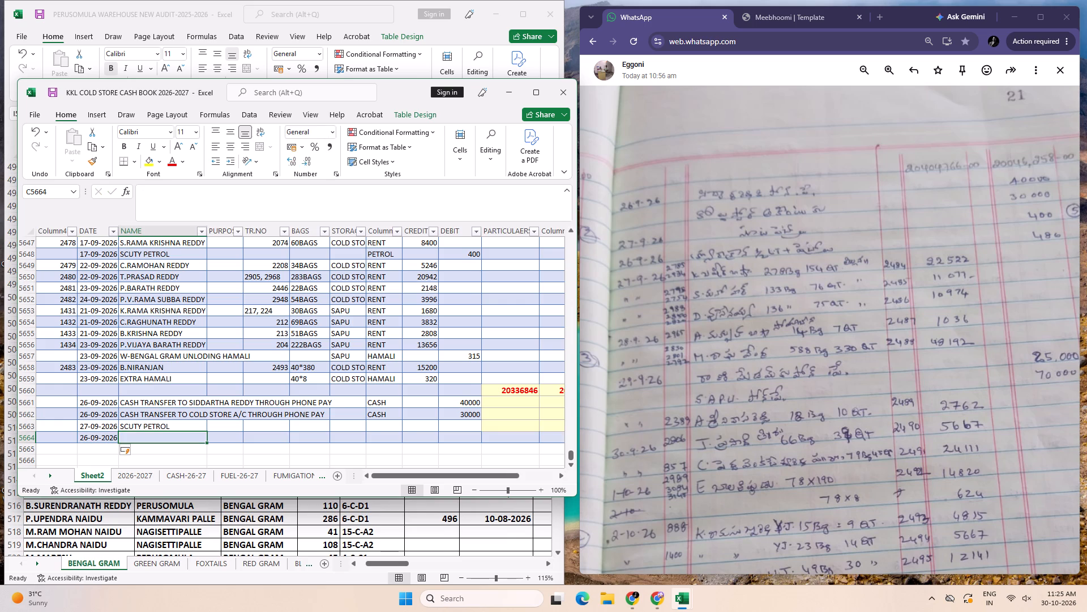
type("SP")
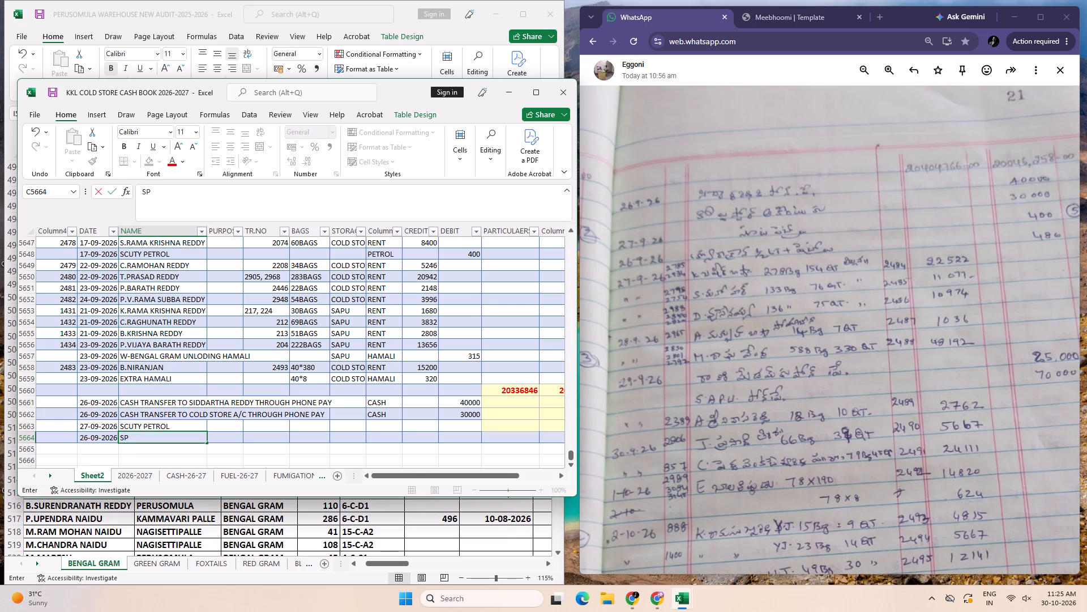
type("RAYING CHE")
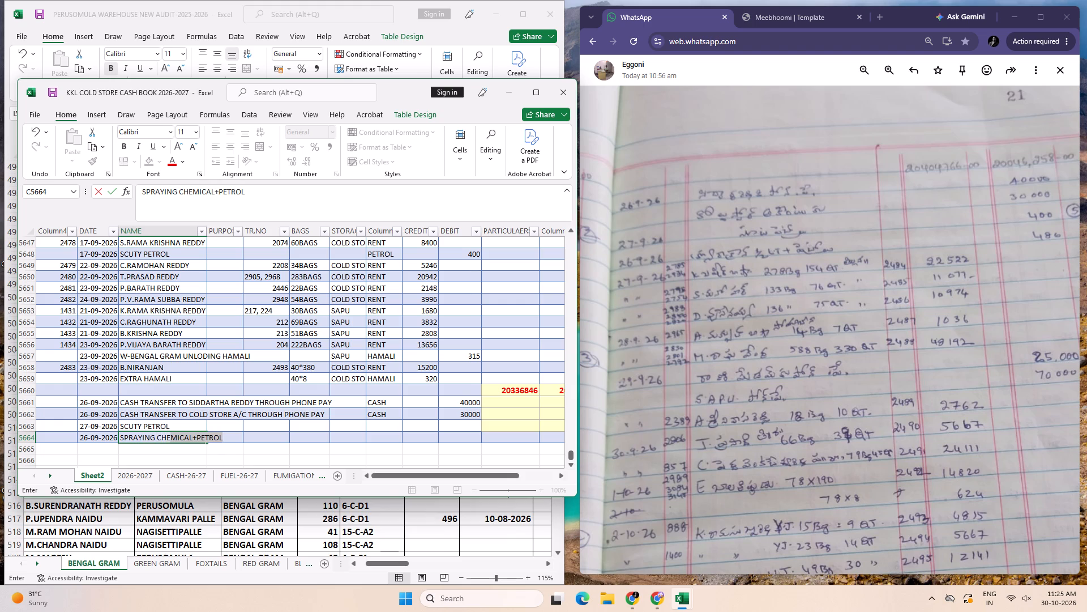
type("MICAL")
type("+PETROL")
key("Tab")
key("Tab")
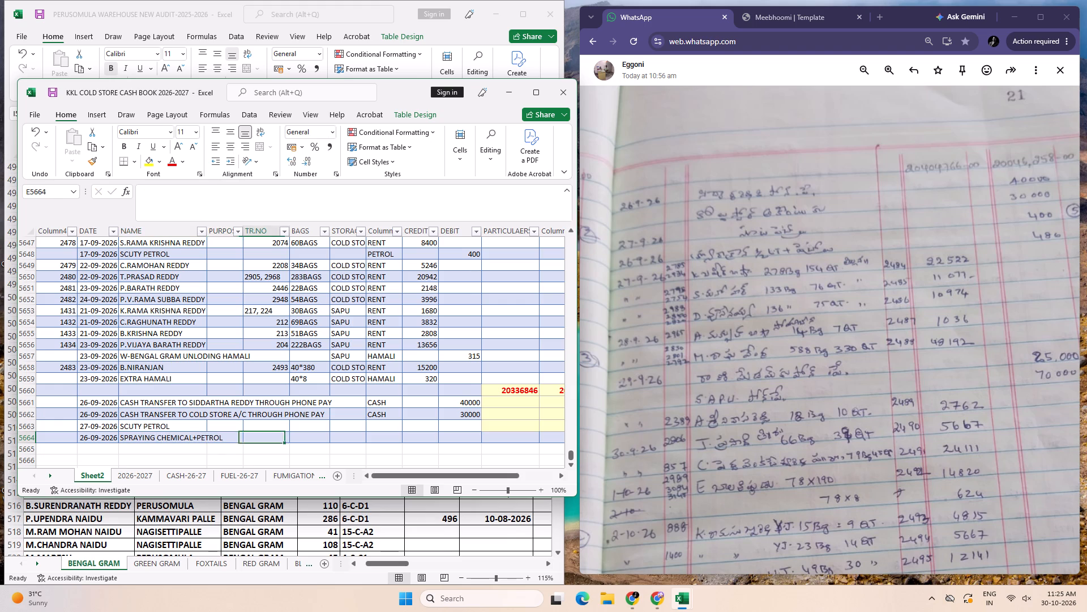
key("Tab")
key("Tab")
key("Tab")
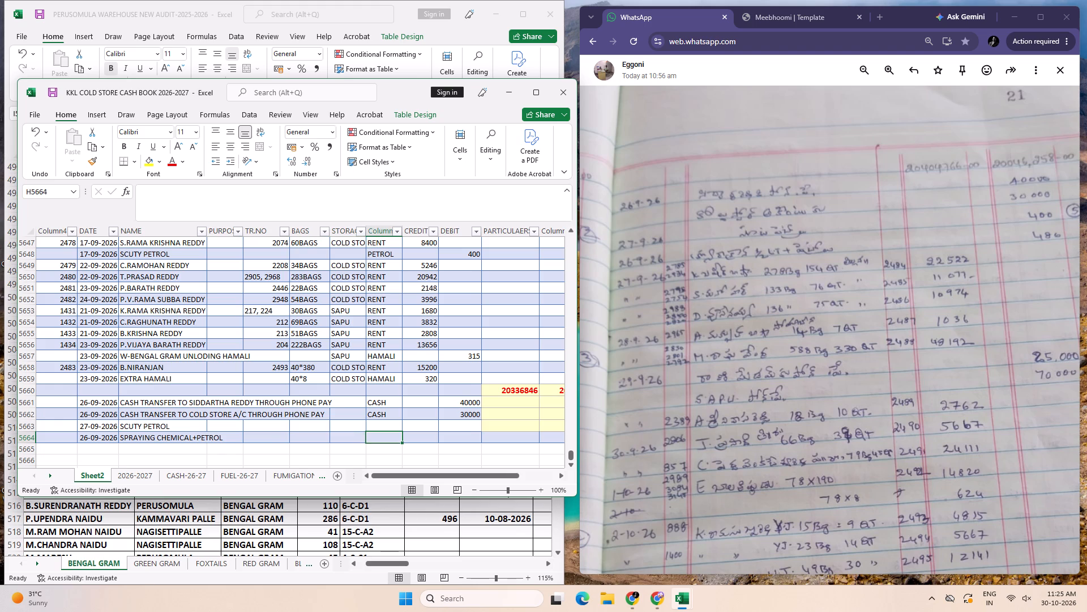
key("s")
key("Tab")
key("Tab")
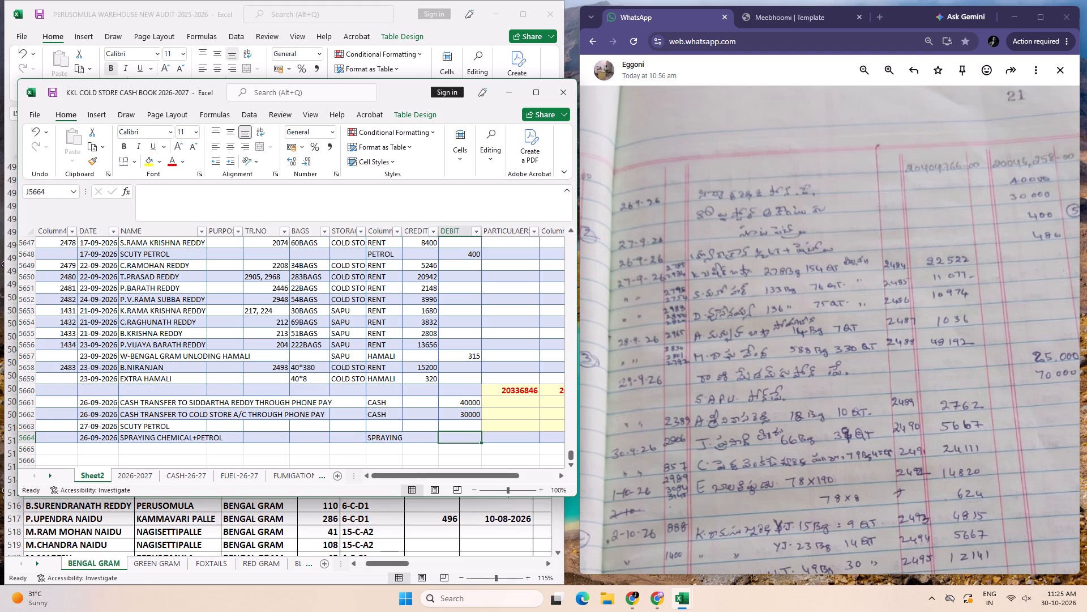
Set the scuty petrol entry's category to PETROL and its debit to 400, and enter a 480 debit for the spraying entry.
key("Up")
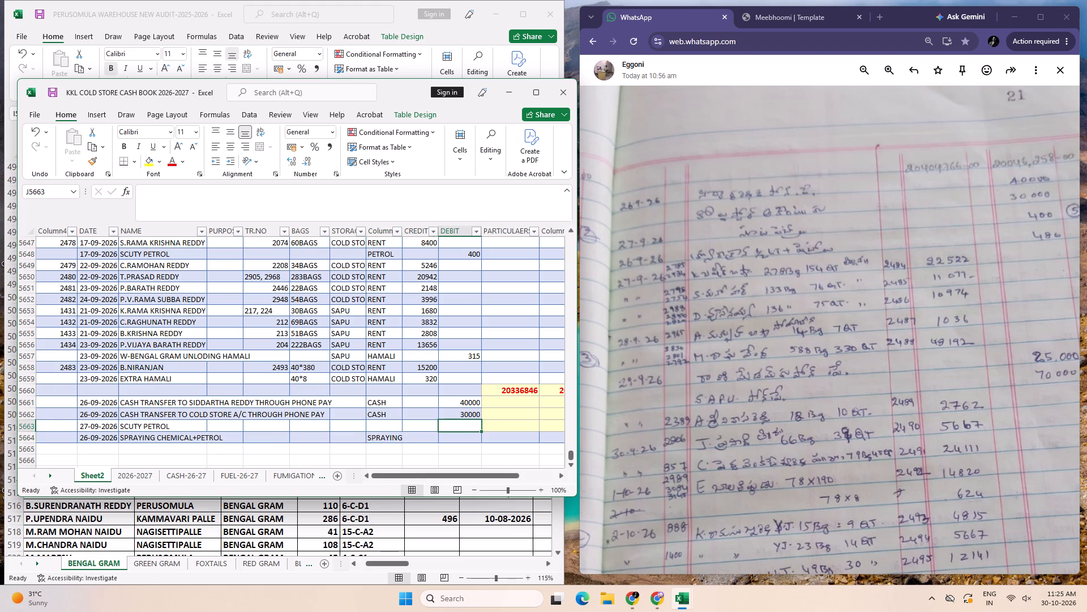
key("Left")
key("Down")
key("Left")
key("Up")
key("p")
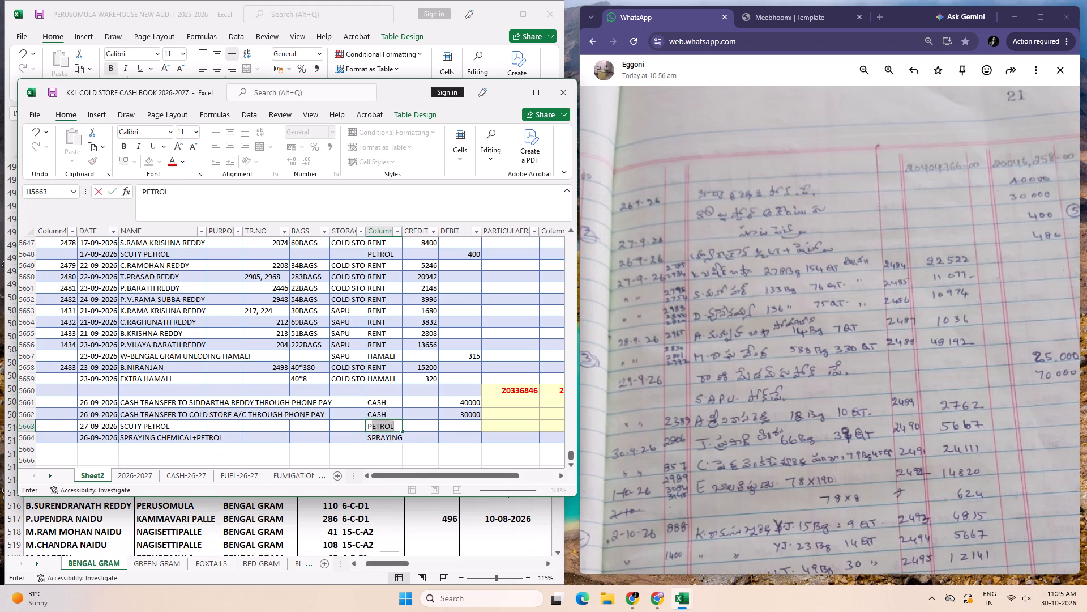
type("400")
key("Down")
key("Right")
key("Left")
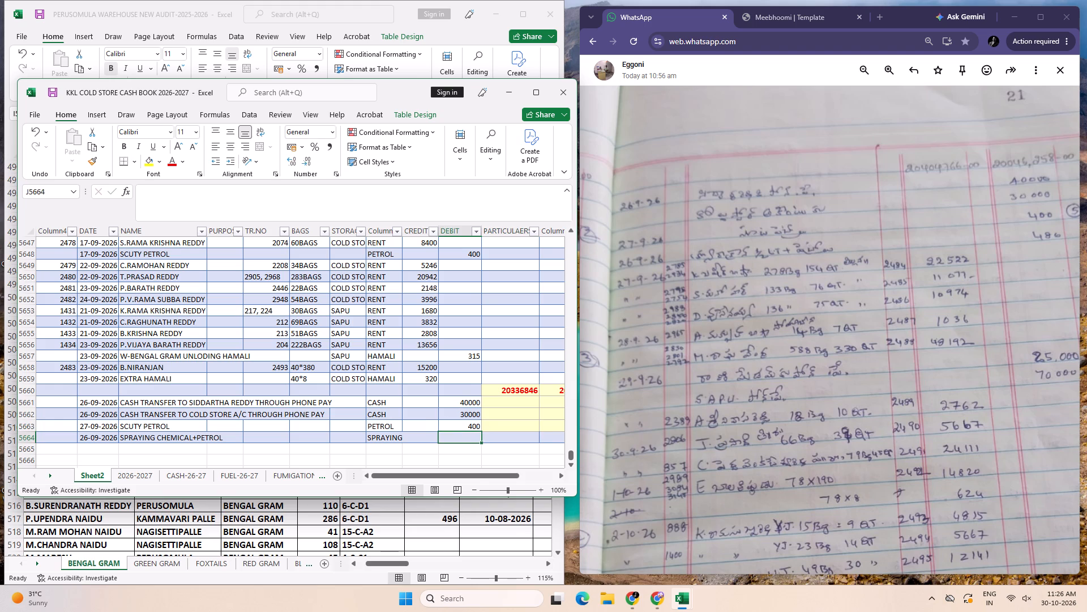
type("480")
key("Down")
Append table row 5665 below the spraying entry and save the workbook.
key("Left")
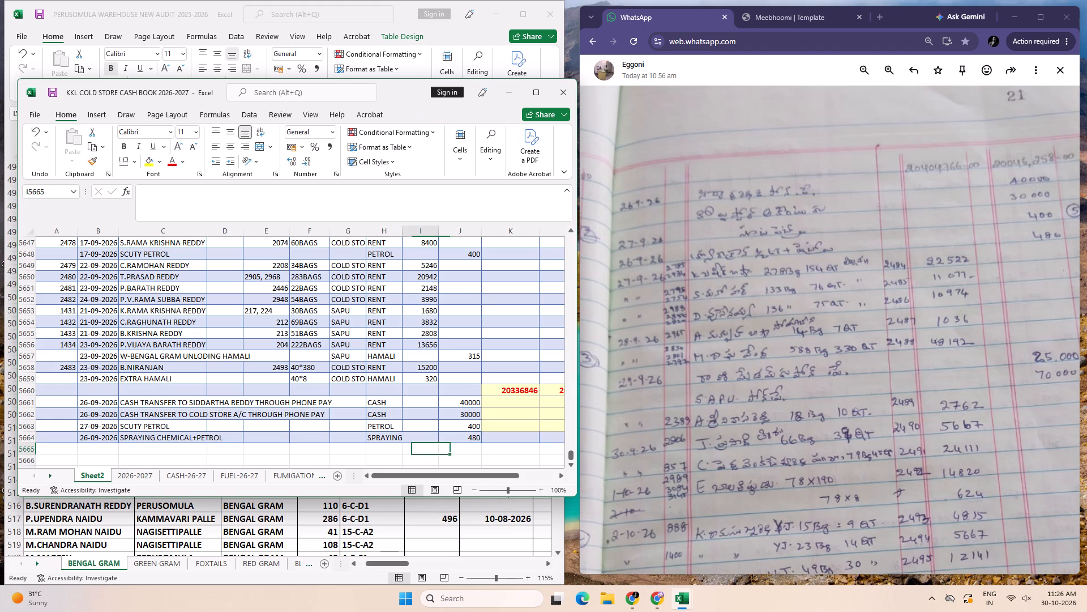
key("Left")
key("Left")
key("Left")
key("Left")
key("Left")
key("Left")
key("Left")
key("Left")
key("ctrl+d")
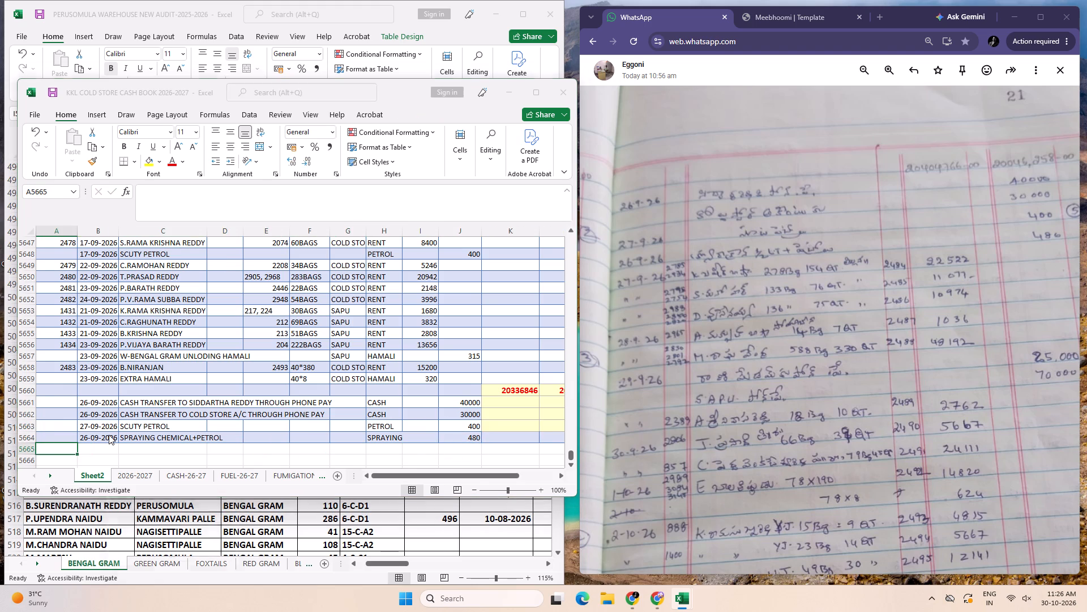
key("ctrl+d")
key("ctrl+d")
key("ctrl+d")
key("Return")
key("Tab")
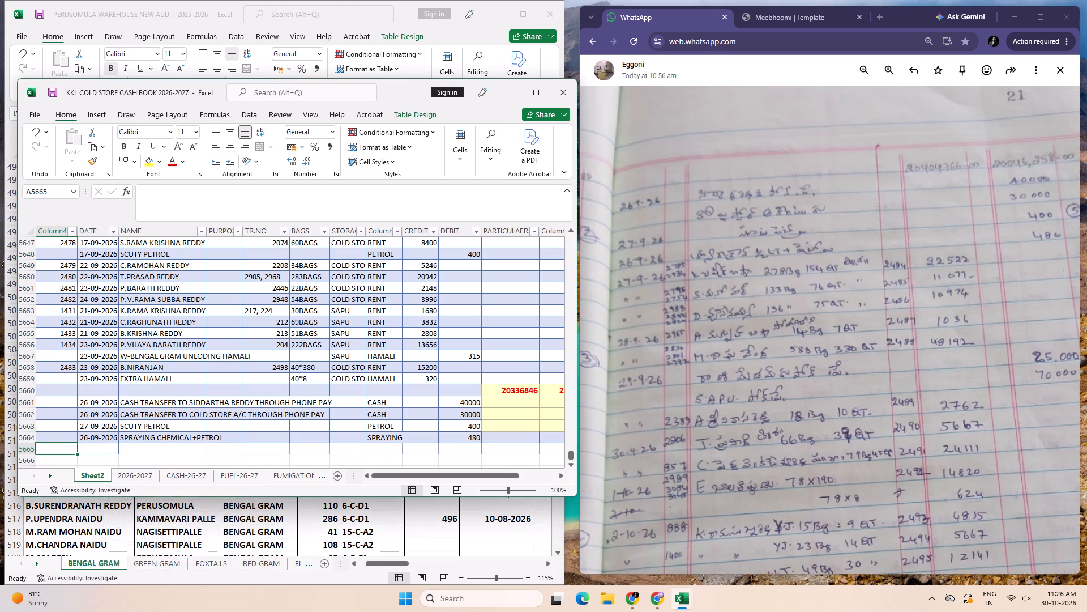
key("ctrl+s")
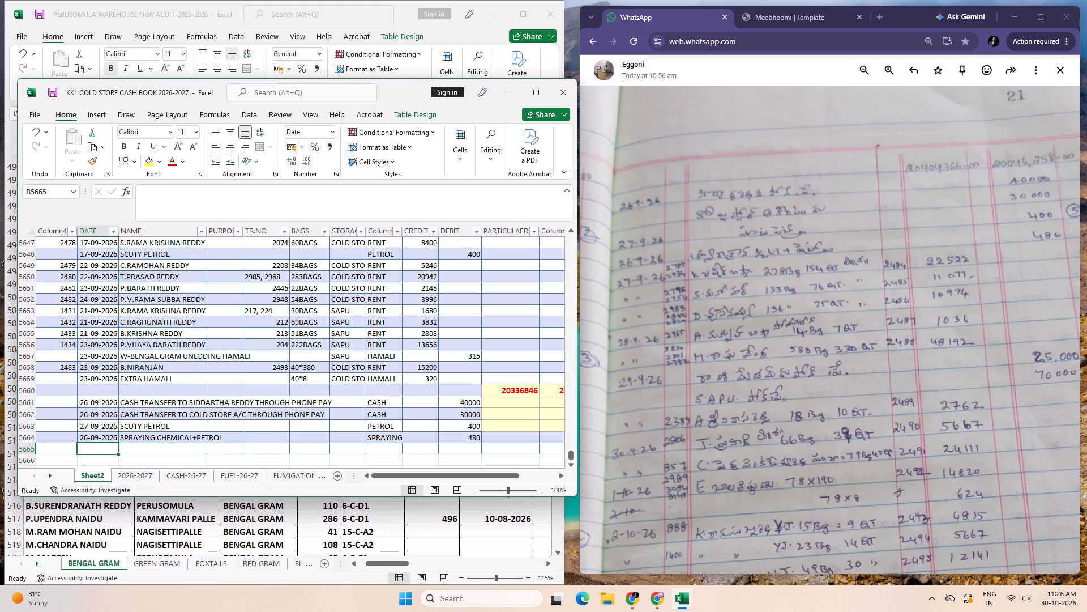
Enter number 2484, the date 27-9-26 and the customer's name from the photo in row 5665, and save the workbook.
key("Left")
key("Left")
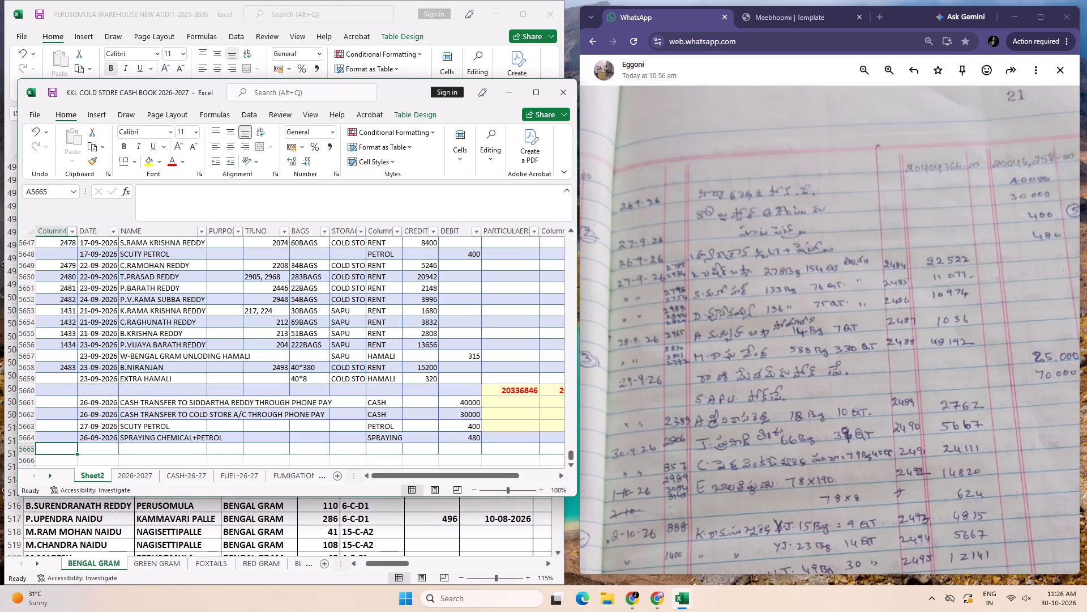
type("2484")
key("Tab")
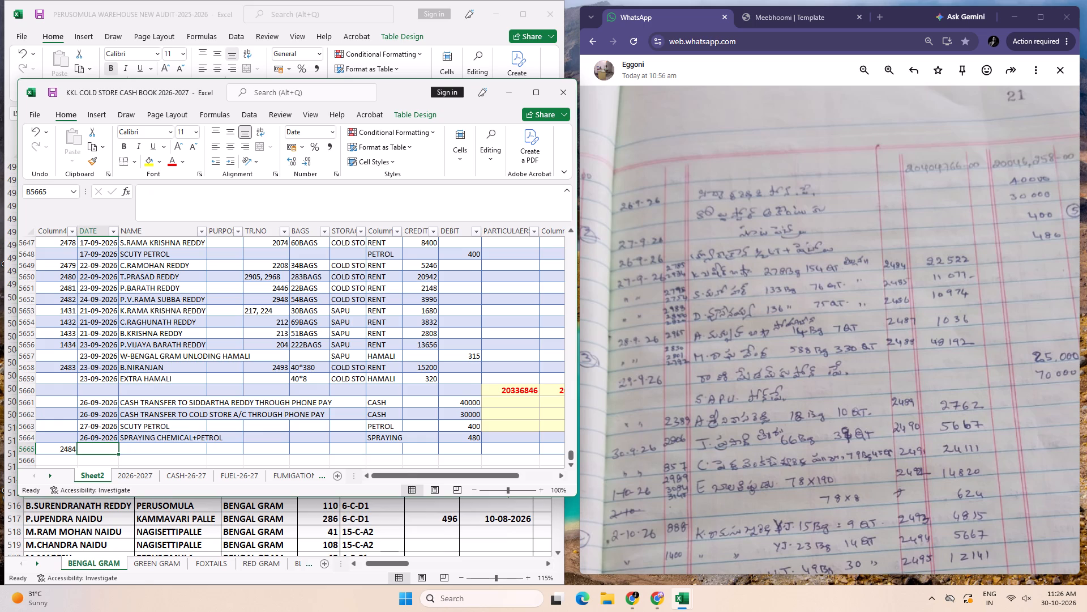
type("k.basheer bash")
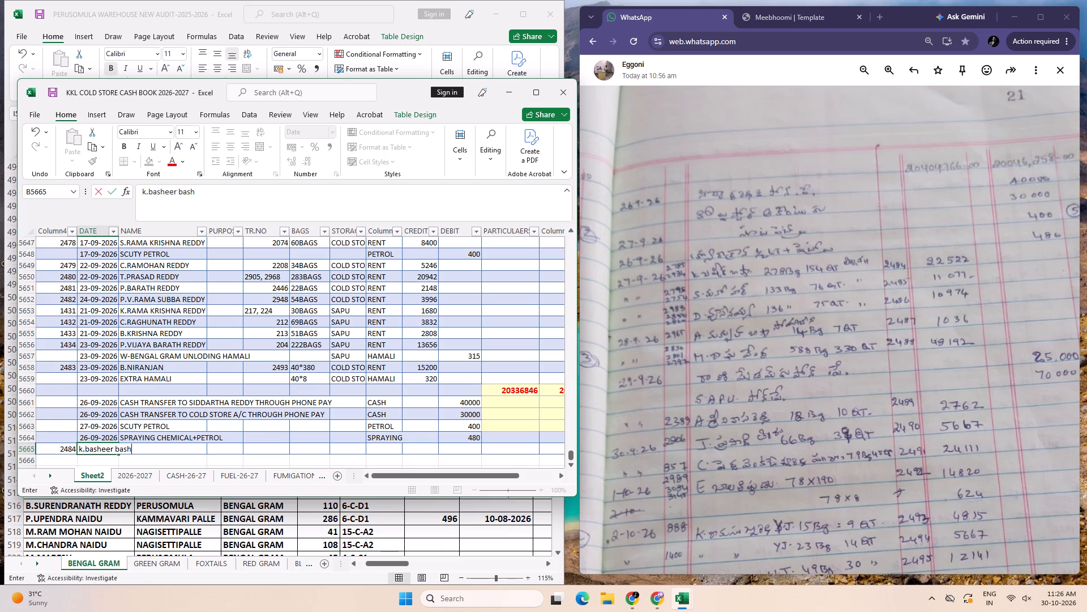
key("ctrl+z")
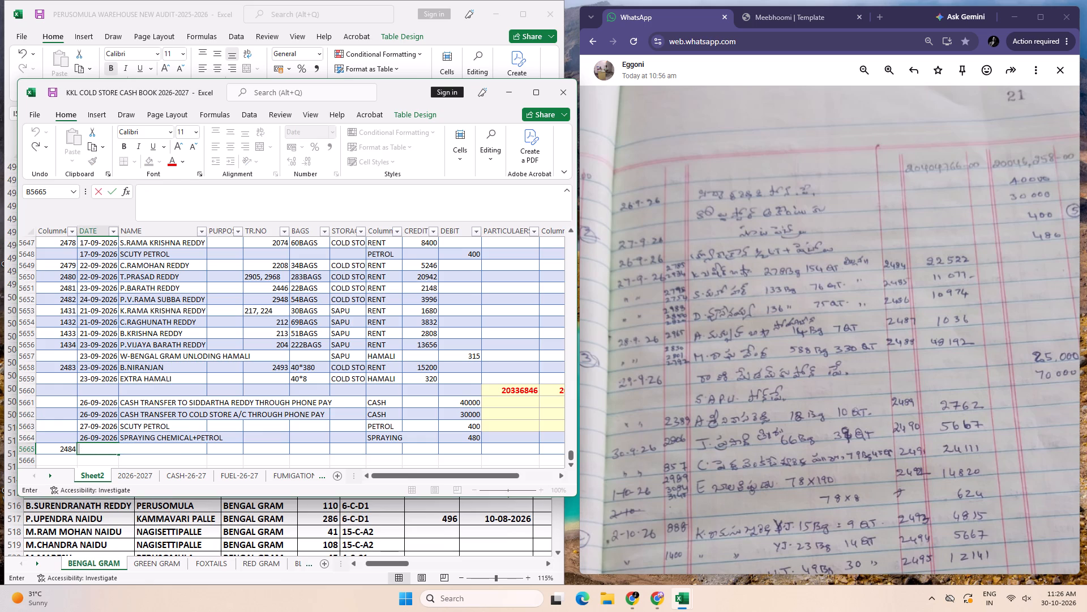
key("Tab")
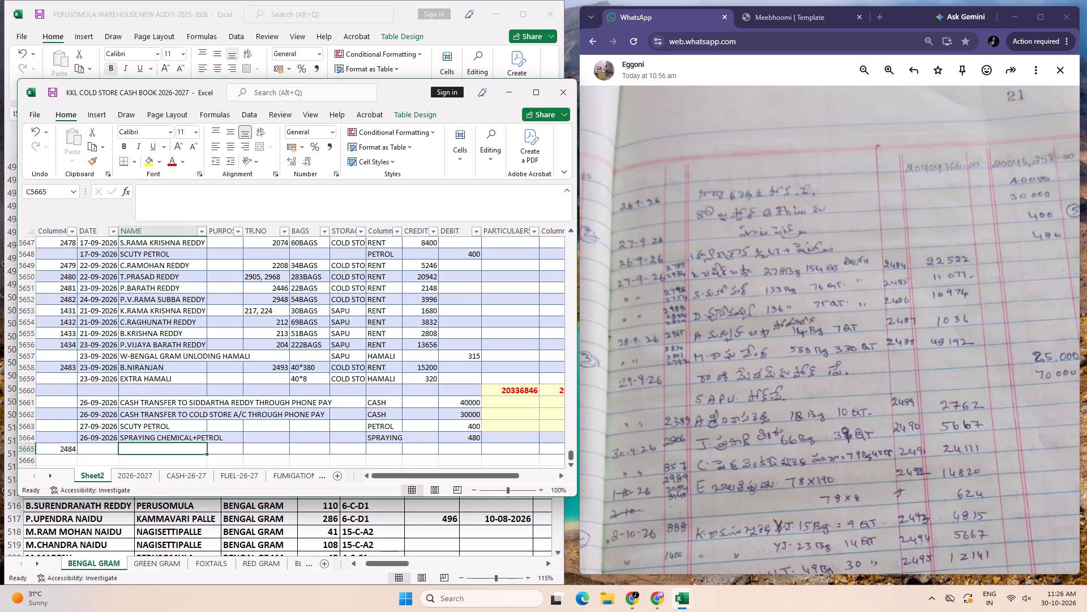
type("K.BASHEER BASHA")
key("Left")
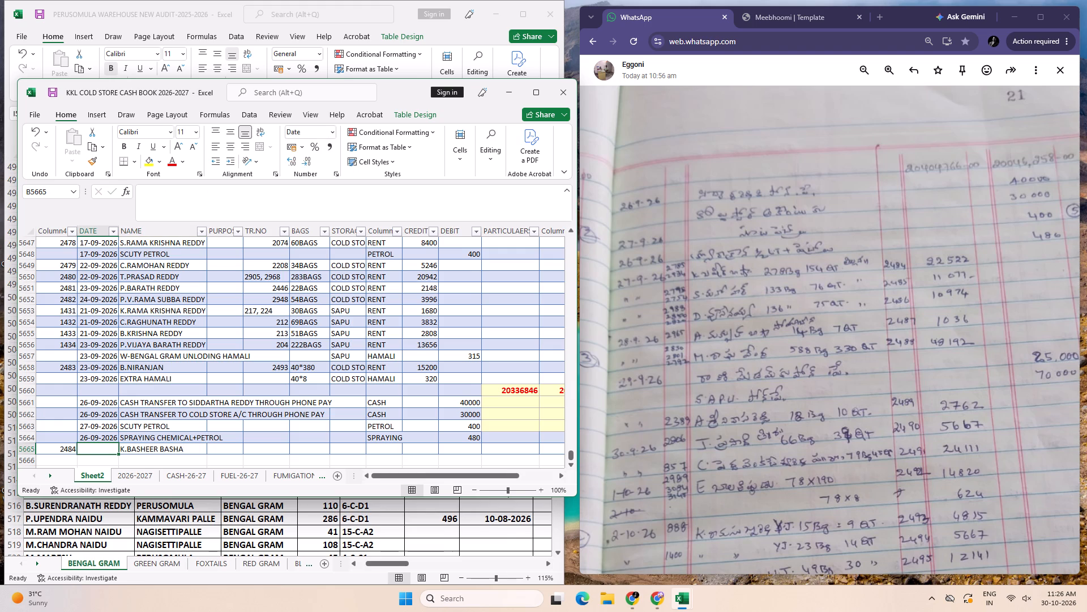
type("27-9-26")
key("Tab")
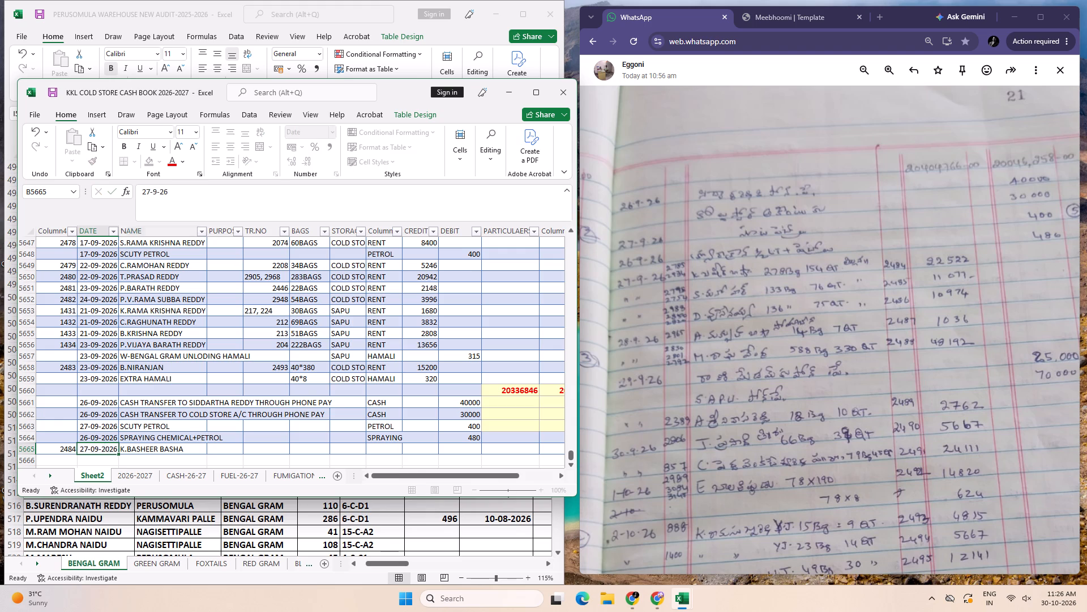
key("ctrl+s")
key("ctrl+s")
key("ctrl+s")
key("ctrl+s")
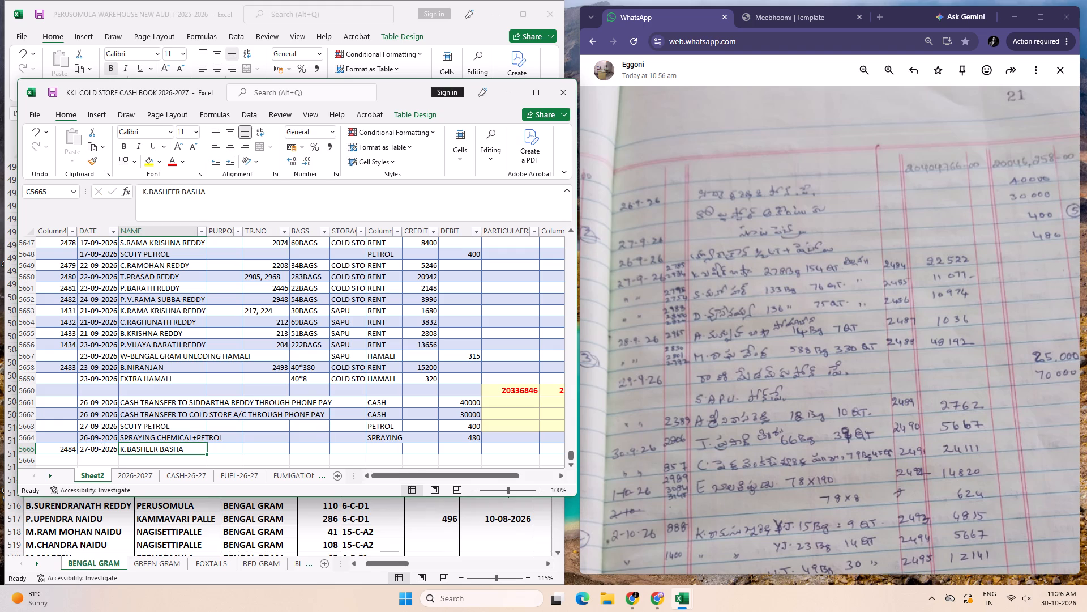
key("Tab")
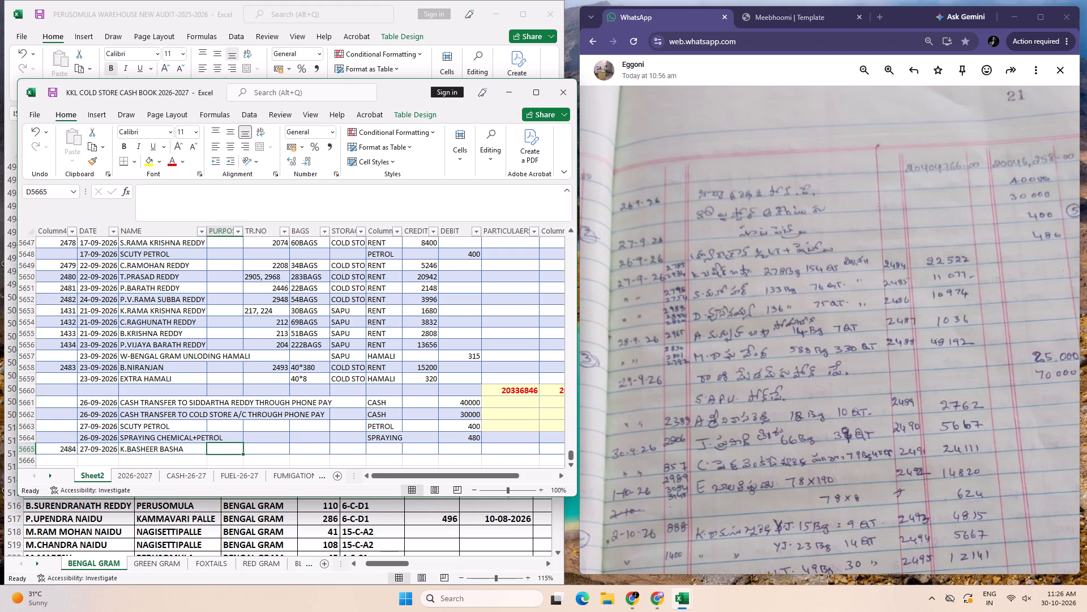
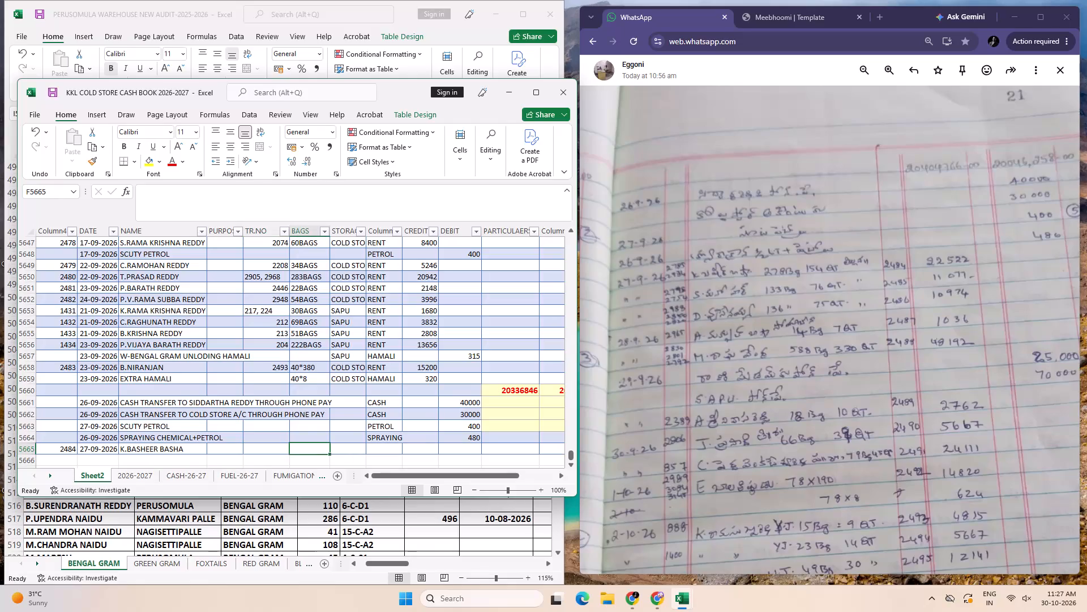
Complete row 5665 with 2785, 2934 under BAGS, the cold store storage entry, category RENT and a credit of 22522.
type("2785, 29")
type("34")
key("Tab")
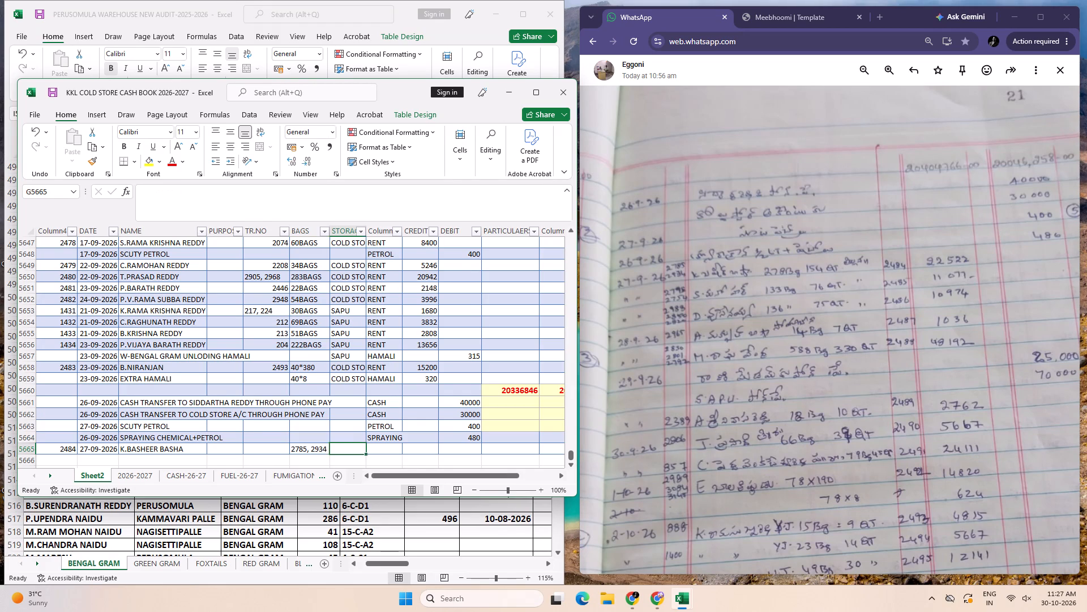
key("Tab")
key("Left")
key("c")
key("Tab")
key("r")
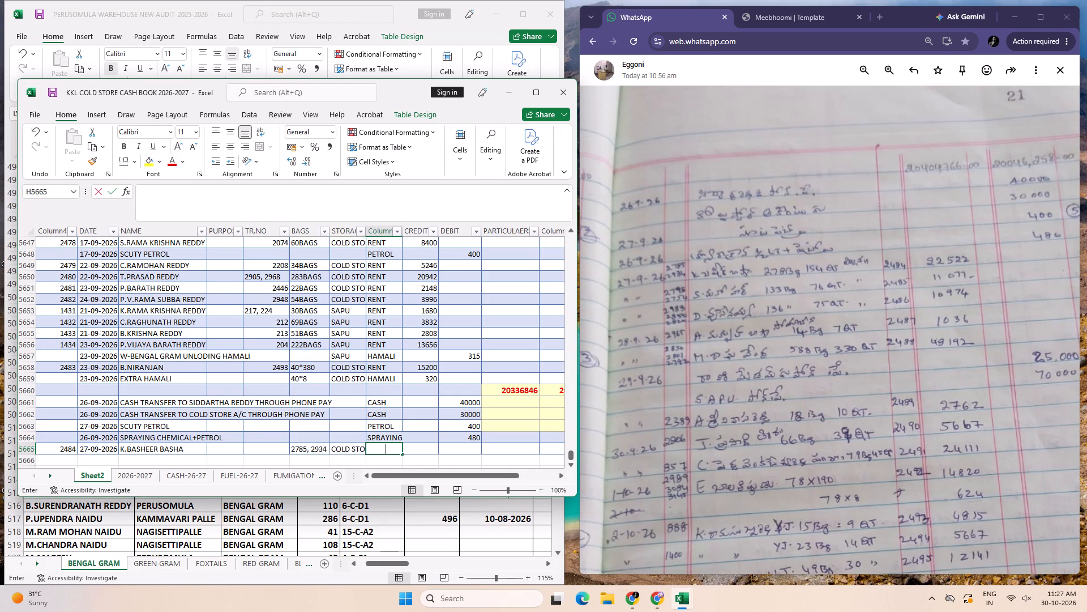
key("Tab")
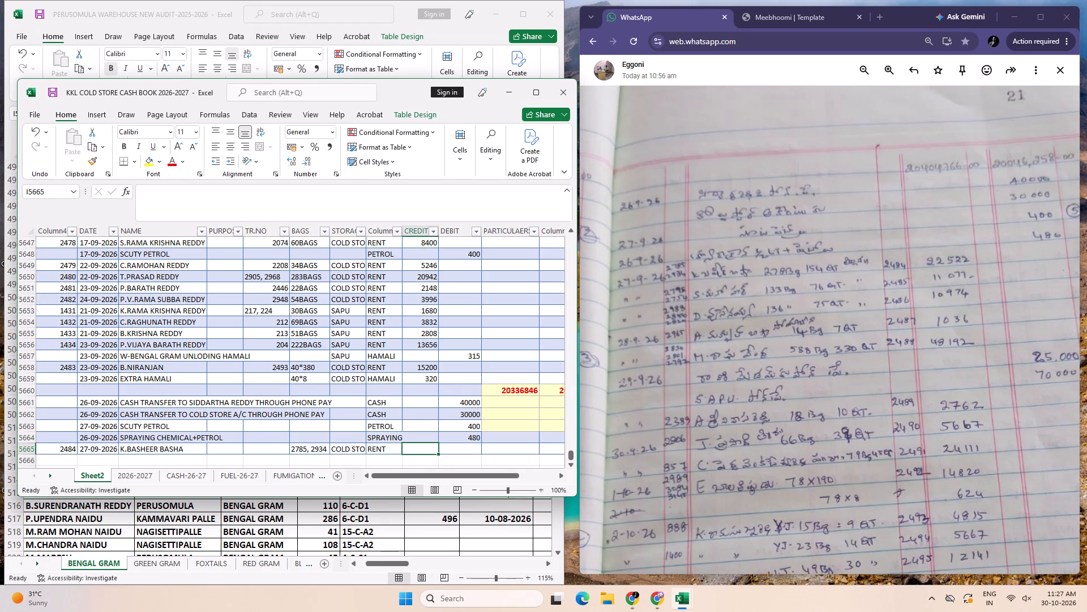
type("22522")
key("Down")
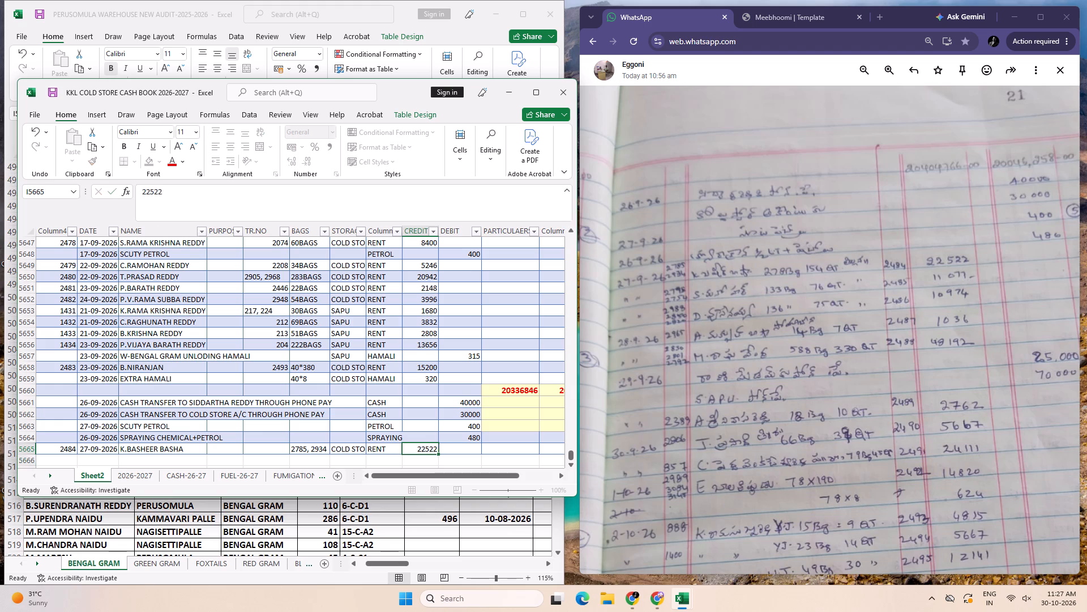
Enter a credit of 11077 in row 5666, copy its RENT category and cold store entry from the row above, and save.
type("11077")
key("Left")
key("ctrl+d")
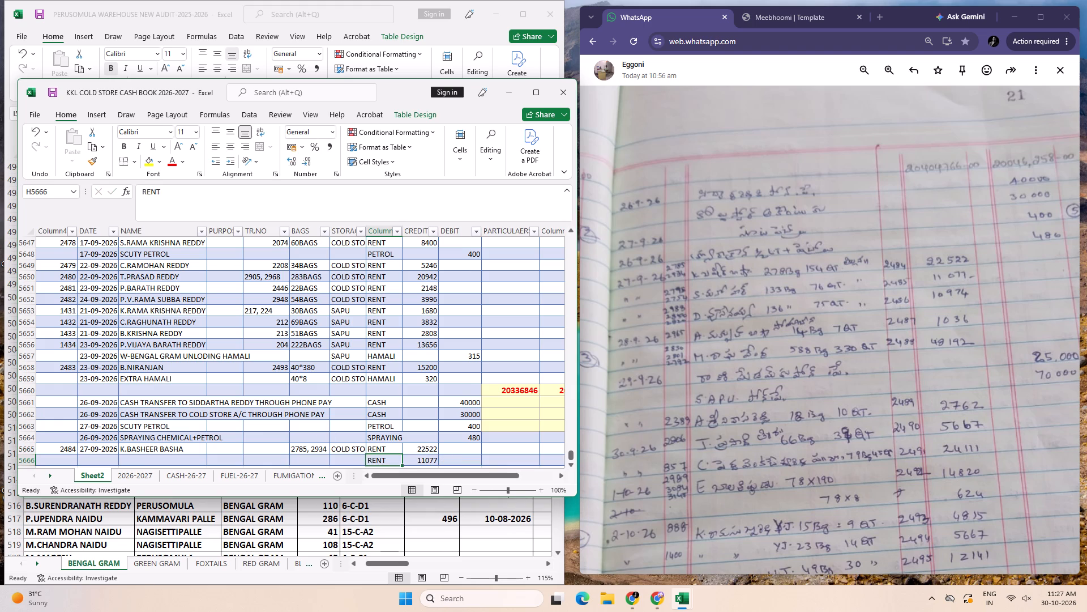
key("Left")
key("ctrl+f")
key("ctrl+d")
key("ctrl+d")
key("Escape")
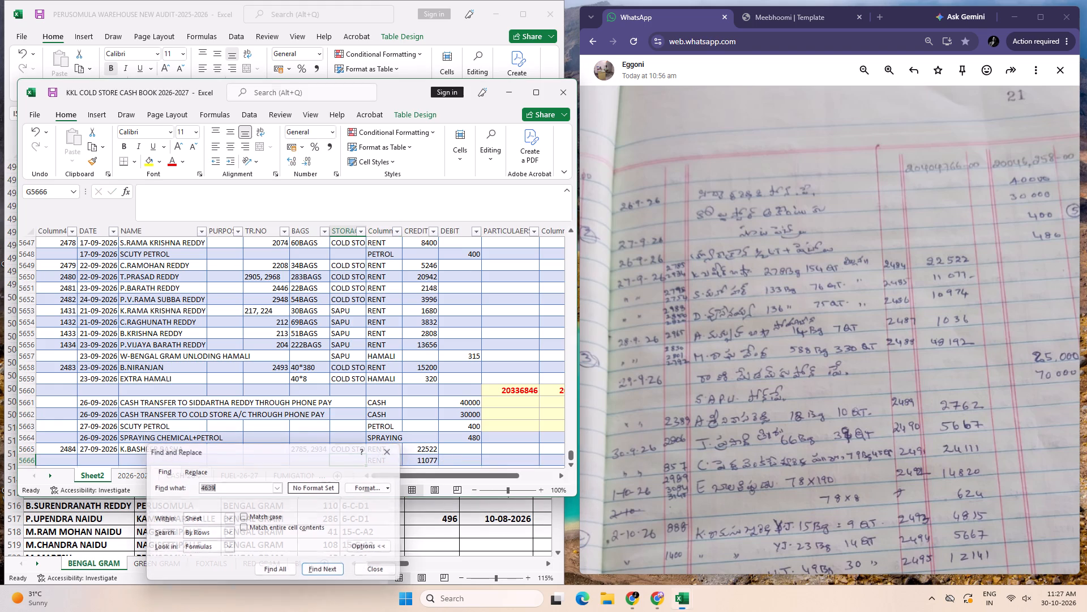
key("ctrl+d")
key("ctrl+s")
Fill row 5666 with 2798, 2754 under BAGS, the date 27-09-2026, number 2485 and the customer's name, saving the workbook.
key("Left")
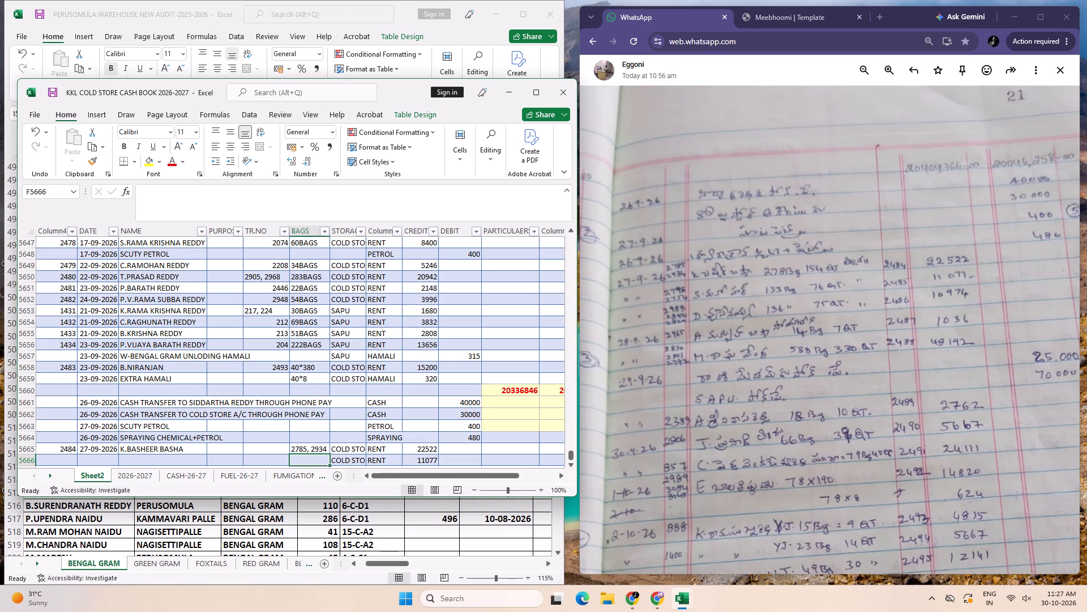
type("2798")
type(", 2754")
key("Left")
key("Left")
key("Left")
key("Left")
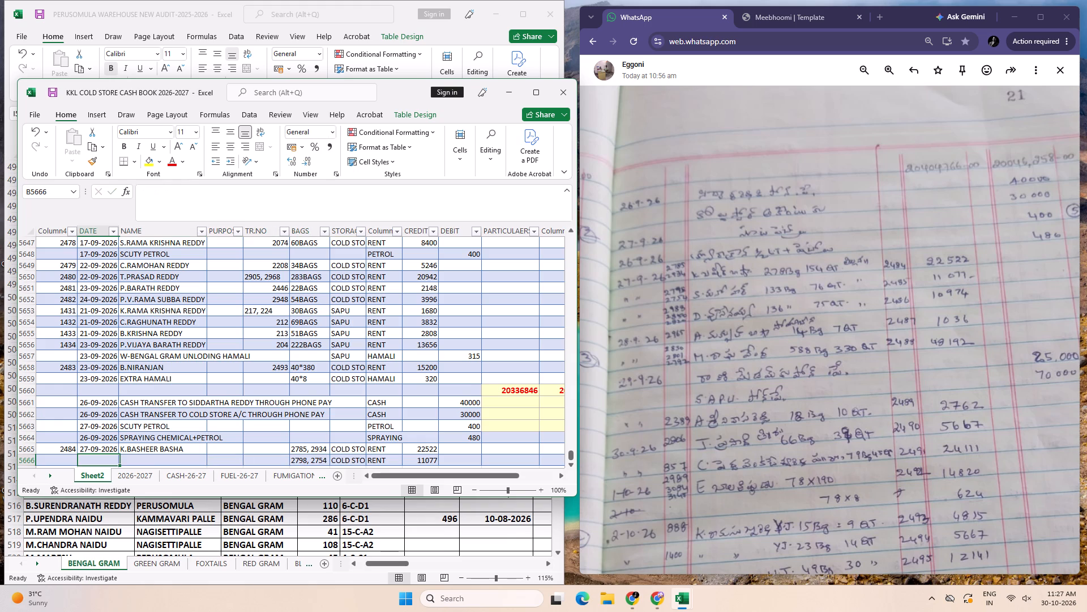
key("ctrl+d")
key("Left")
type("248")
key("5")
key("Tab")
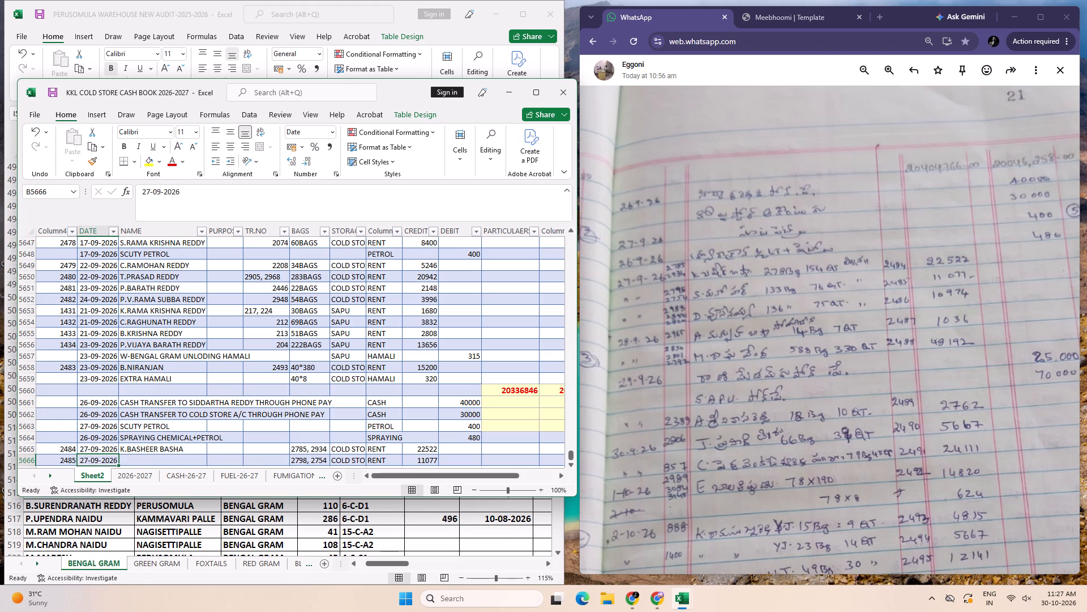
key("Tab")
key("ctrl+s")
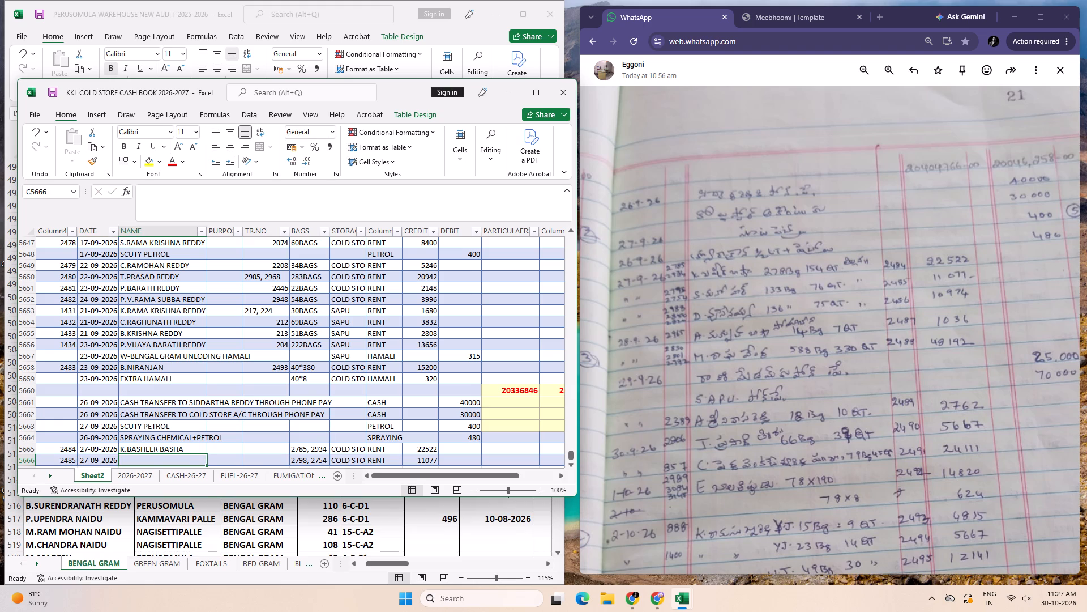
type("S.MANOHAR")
Move the number pairs of rows 5665 and 5666 from the BAGS column to the TR.NO column.
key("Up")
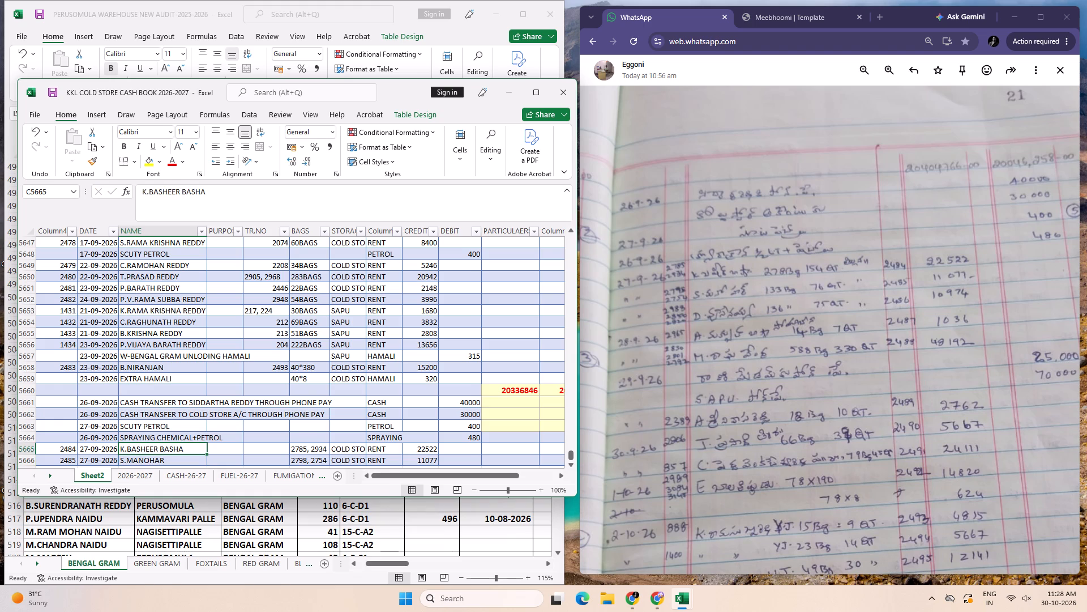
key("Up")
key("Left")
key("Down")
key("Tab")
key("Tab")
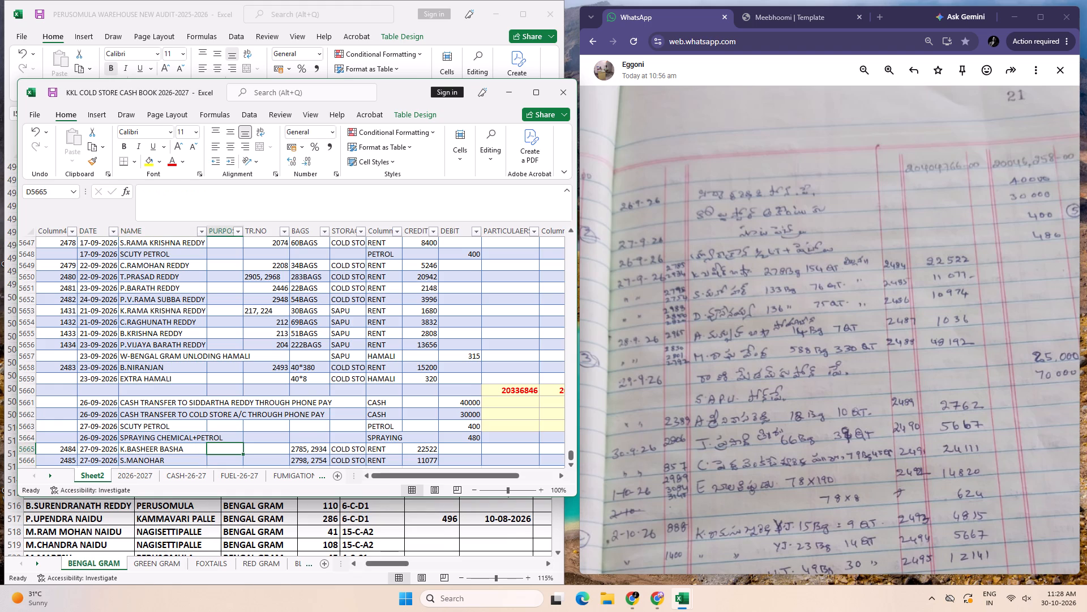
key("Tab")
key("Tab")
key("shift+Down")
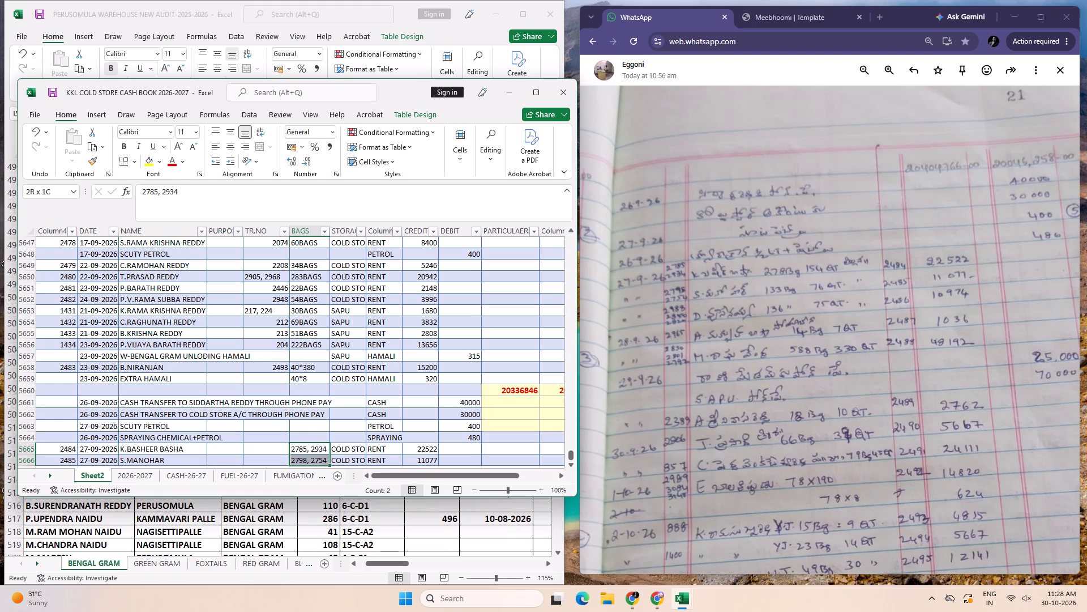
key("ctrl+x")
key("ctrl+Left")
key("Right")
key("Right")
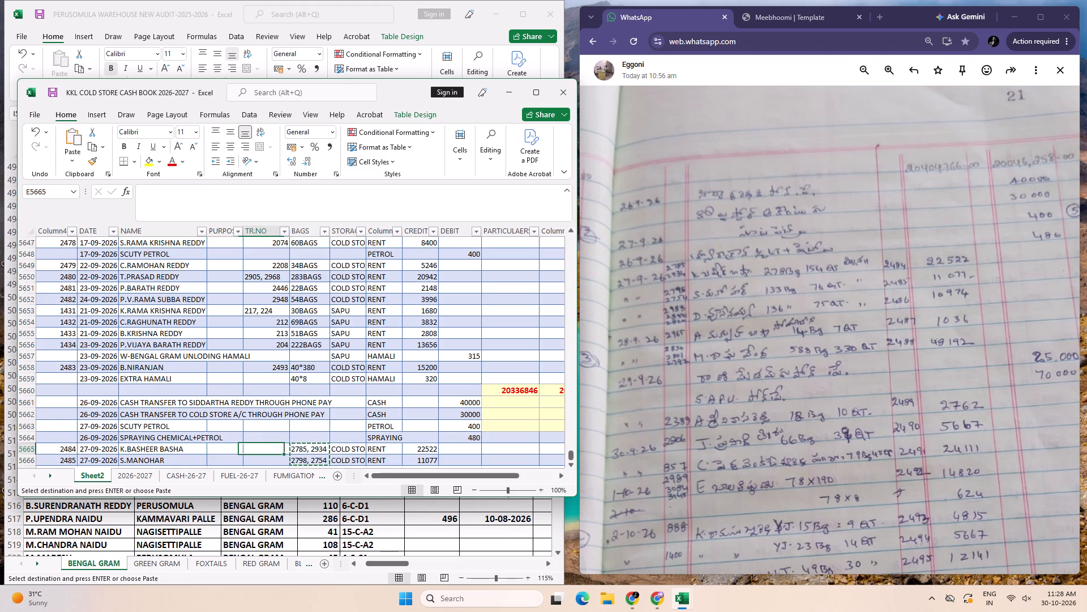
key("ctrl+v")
Enter 278BAGS for row 5665 and 133BAGS for row 5666 in the BAGS column.
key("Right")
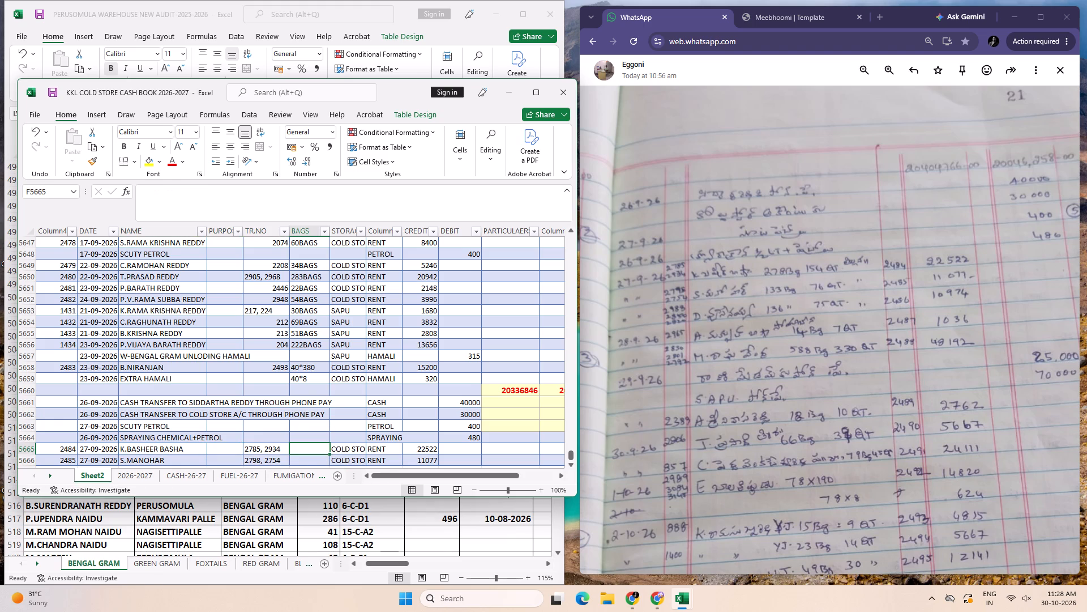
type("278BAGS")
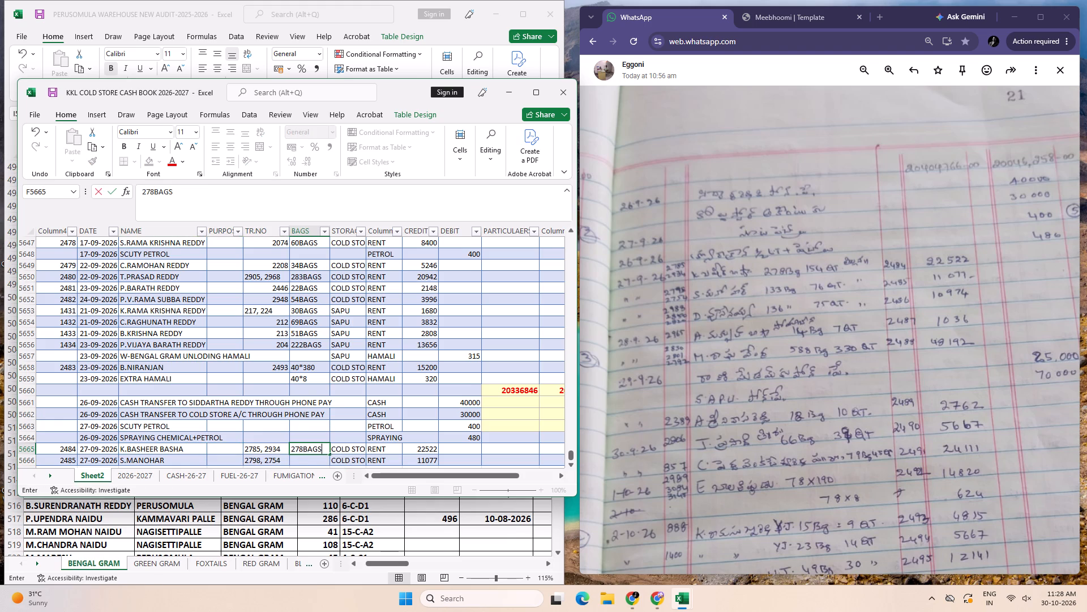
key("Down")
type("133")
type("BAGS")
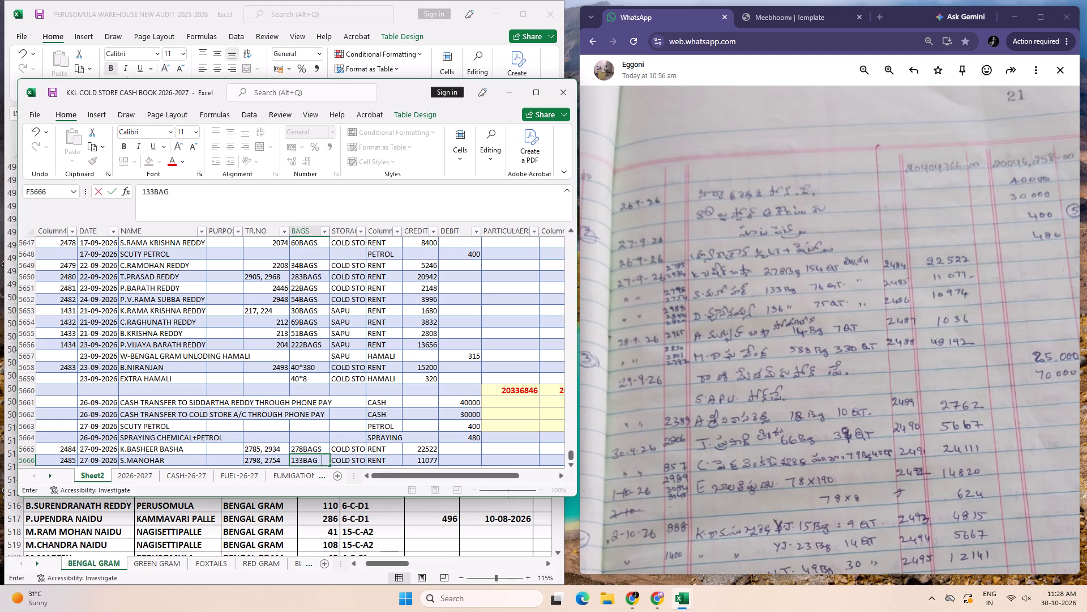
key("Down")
Append table row 5667 with 248+6 in its number column and save the workbook.
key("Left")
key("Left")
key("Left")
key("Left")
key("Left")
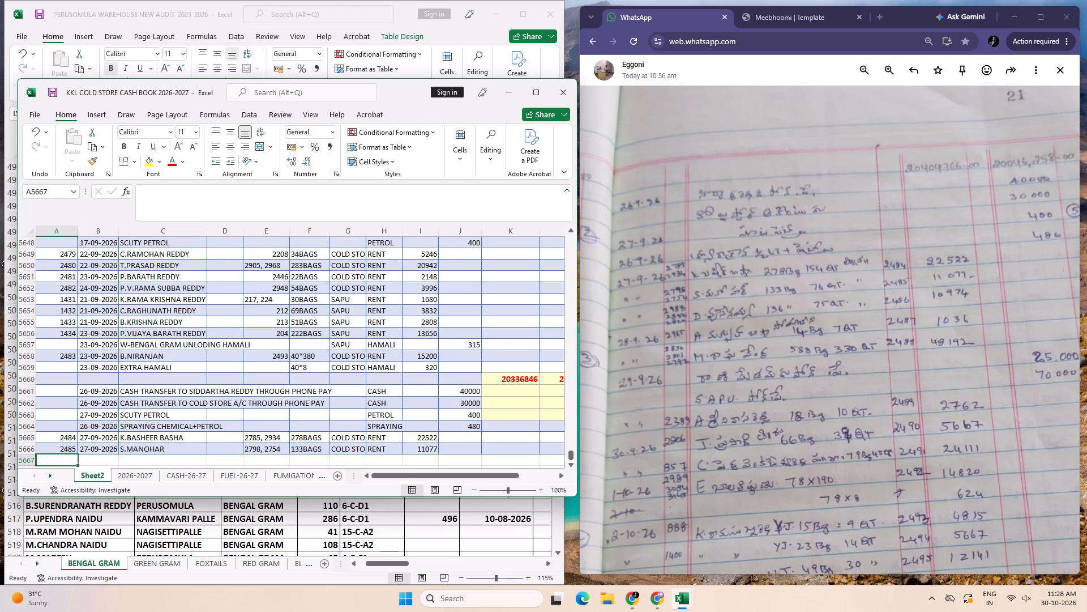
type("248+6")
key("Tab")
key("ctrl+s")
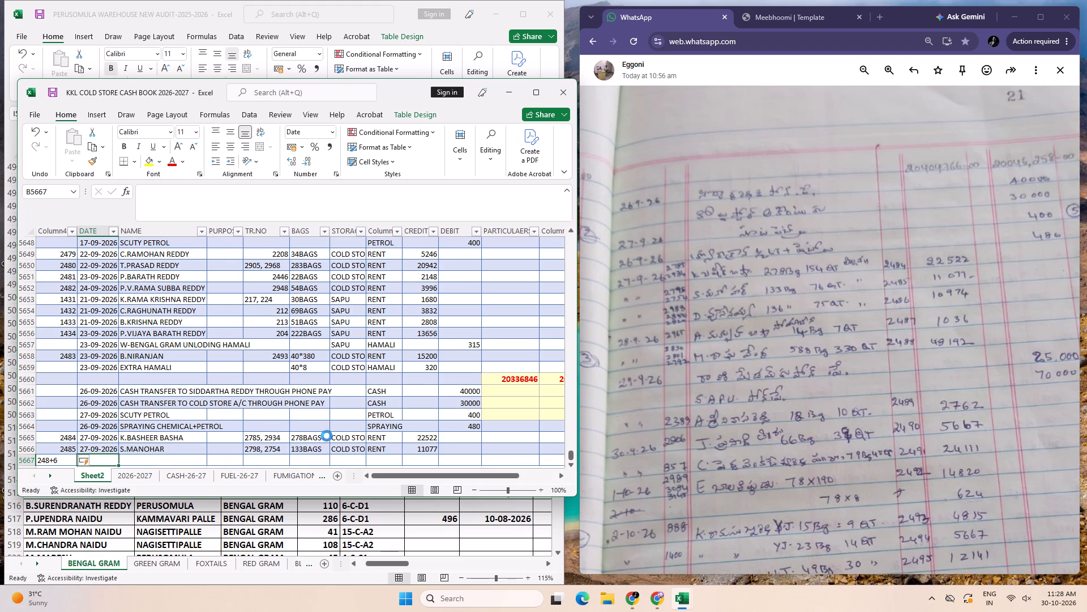
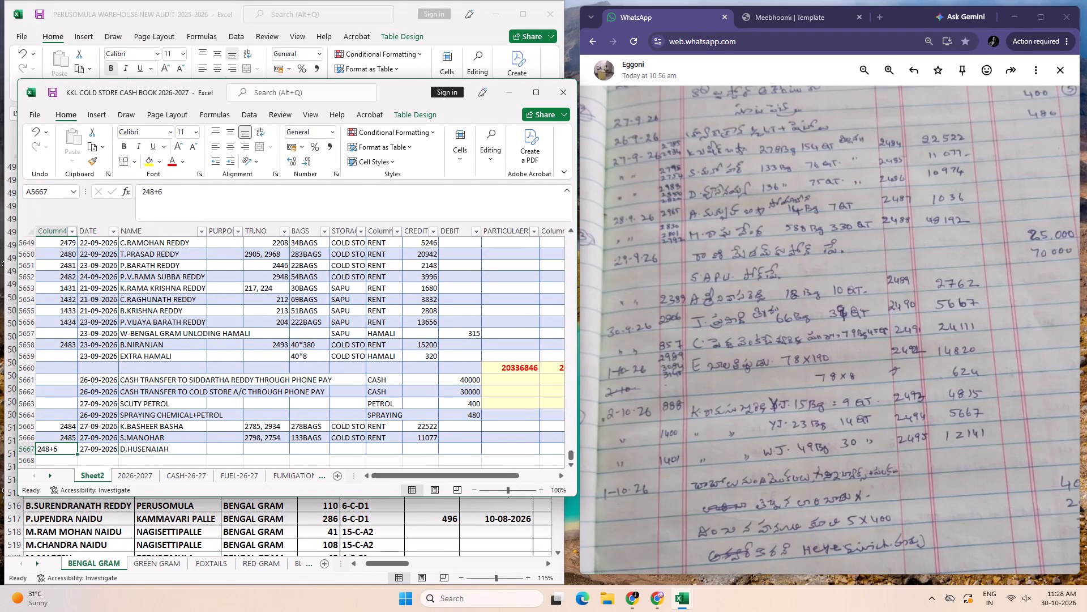
Set the number of row 5667 to 2486.
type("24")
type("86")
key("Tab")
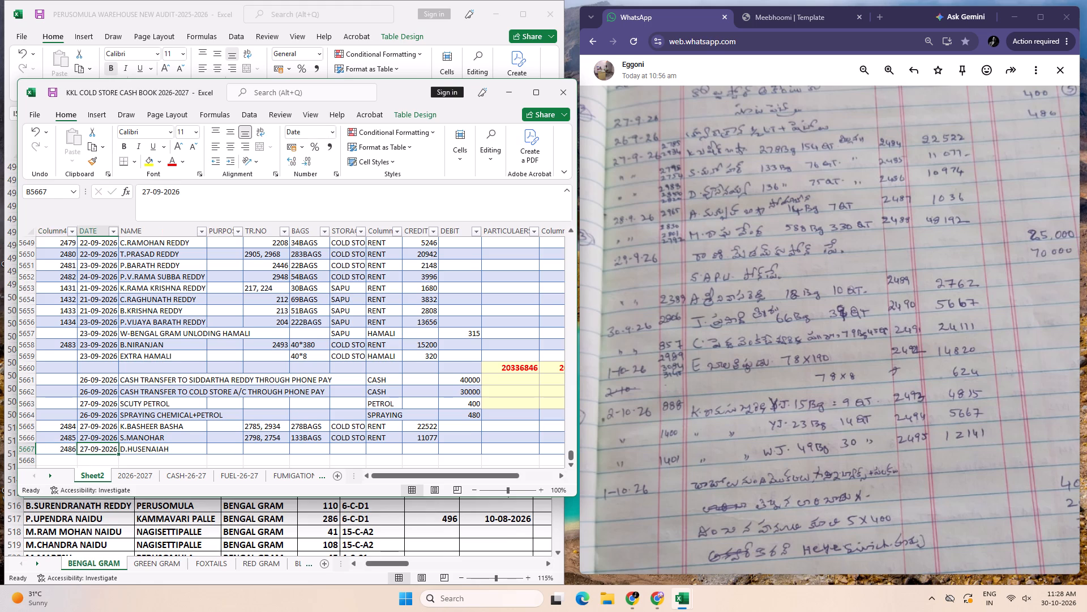
Append table row 5668 with the date 27-09-2026 and number 2486 copied from above, turning off future inserted-row notices.
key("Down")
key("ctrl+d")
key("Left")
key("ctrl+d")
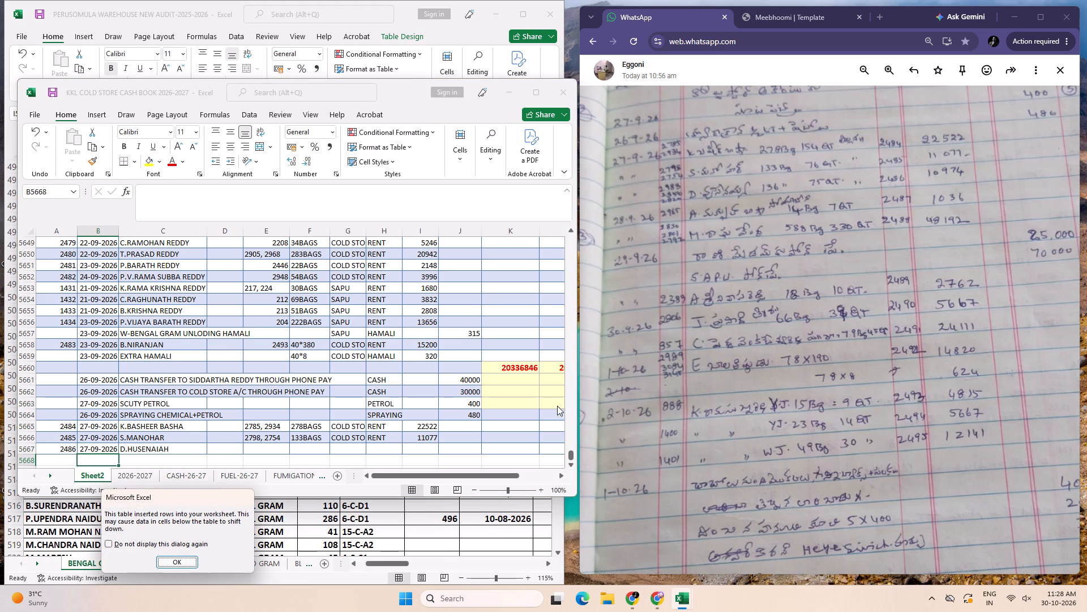
left_click(111, 546)
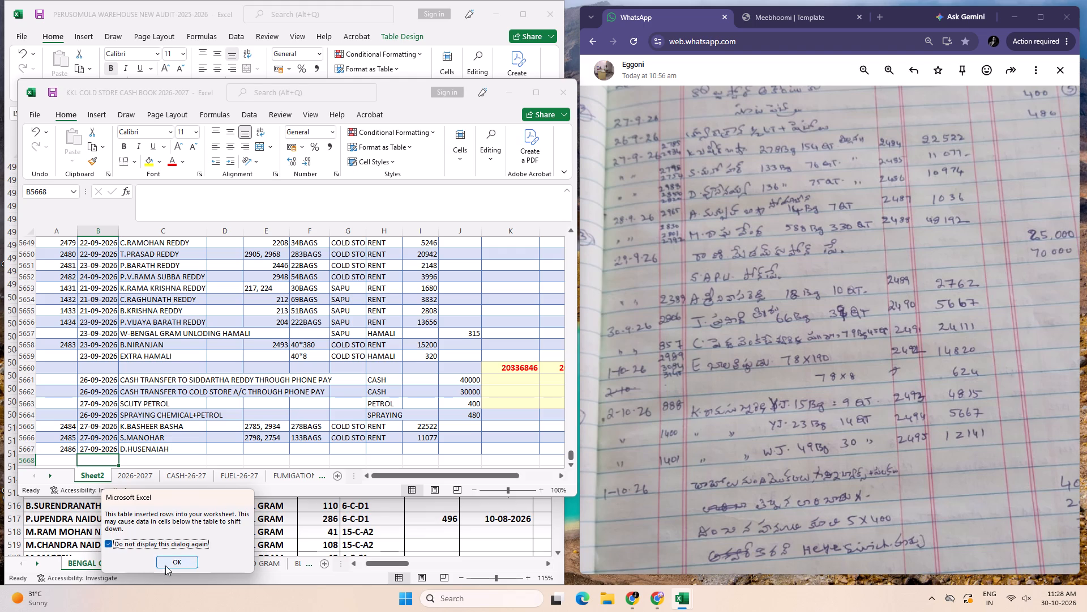
left_click(168, 564)
left_click(171, 460)
scroll(320, 422, "down", 4)
left_click(58, 326)
key("ctrl+d")
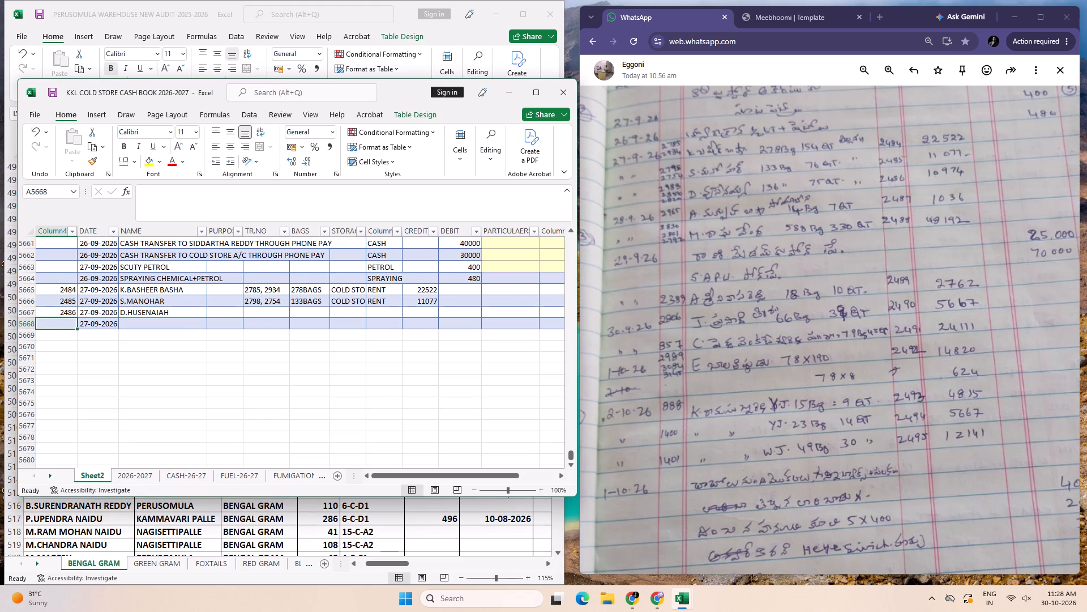
Enter the customer's name from the handwritten 2487 entry in the NAME column of row 5668.
key("Tab")
key("Tab")
key("Tab")
left_click(153, 323)
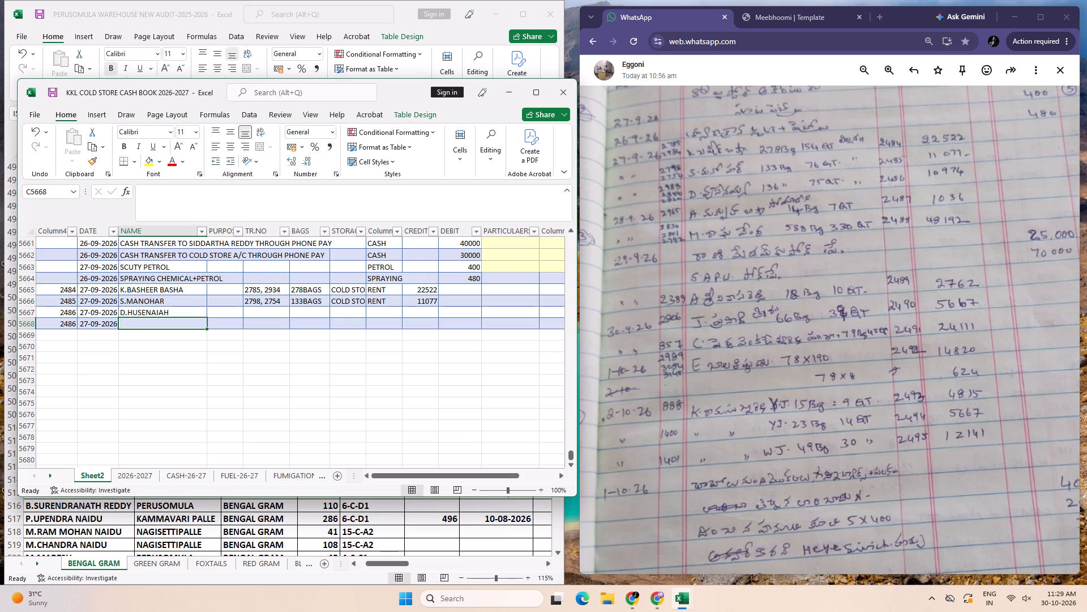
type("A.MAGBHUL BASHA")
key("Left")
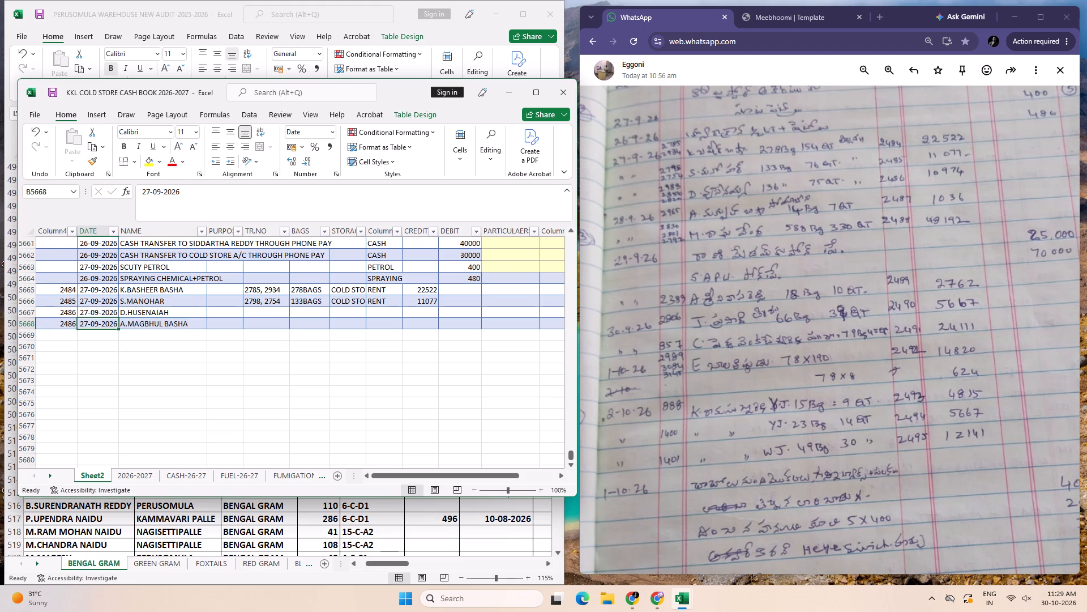
Append table row 5669 with number 2487 and the date 27-09-2026, and save the workbook.
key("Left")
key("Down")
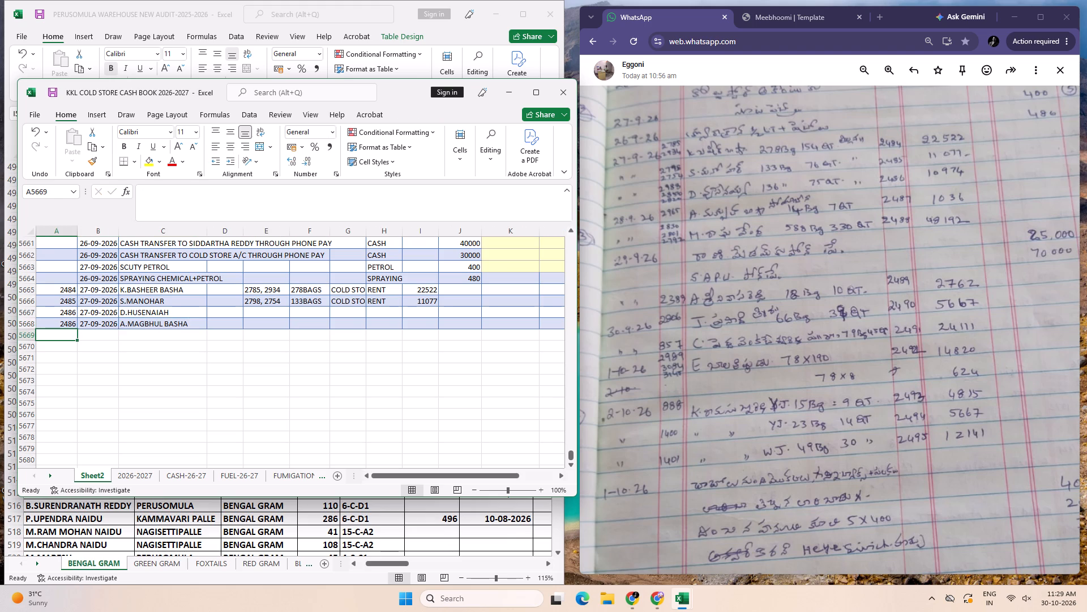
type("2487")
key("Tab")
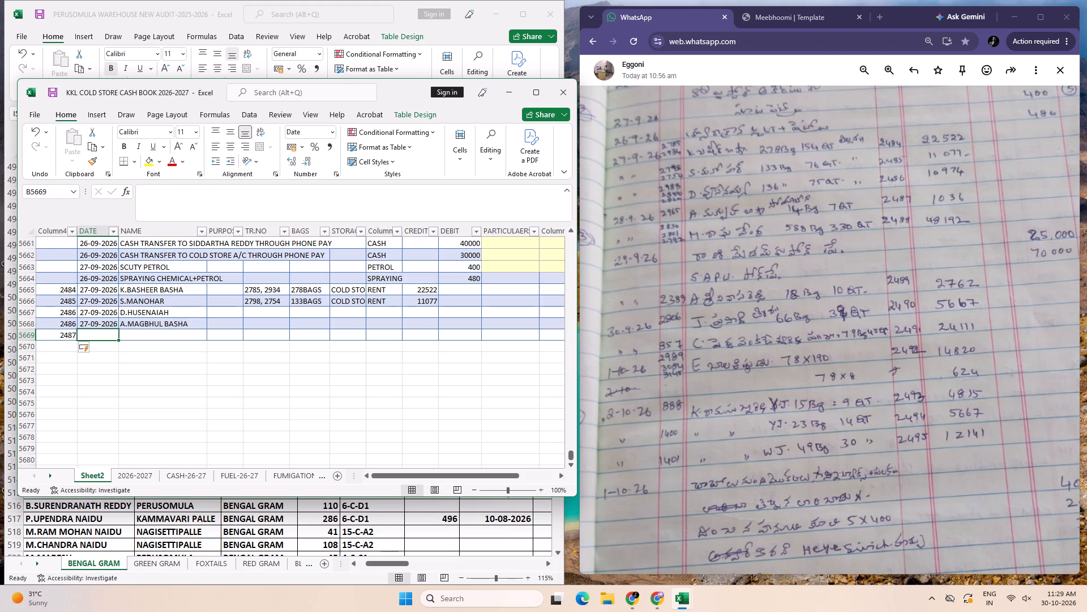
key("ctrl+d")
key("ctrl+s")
Renumber row 5668 as 2487 and row 5669 as 2488.
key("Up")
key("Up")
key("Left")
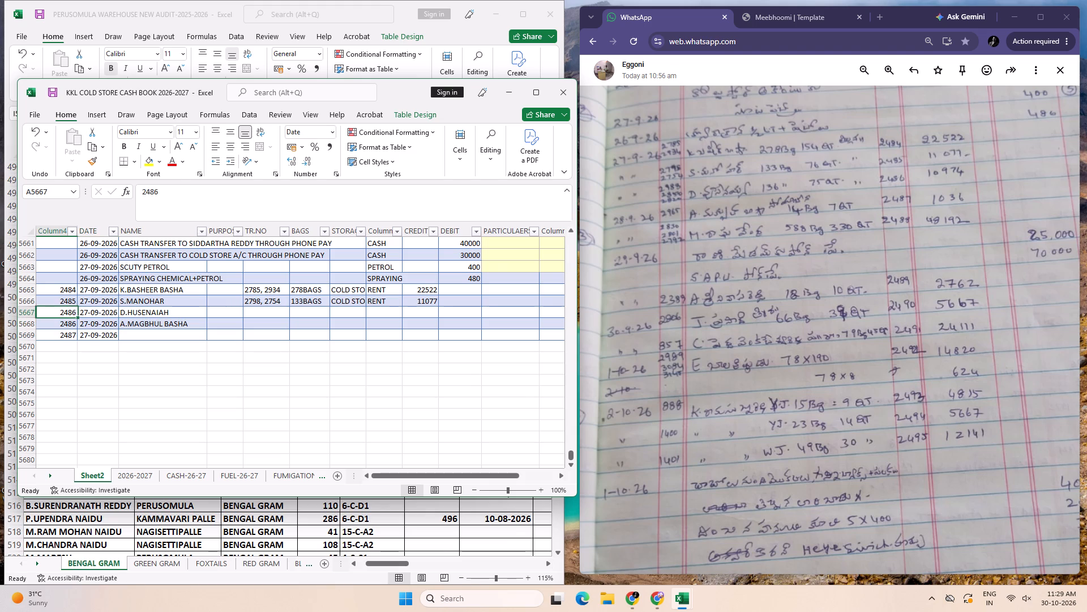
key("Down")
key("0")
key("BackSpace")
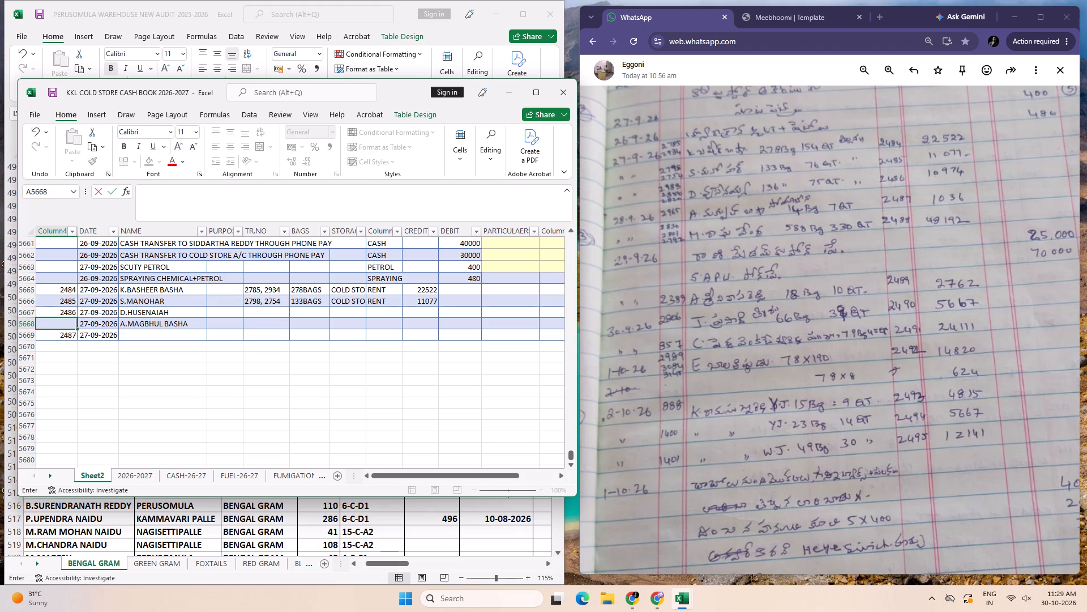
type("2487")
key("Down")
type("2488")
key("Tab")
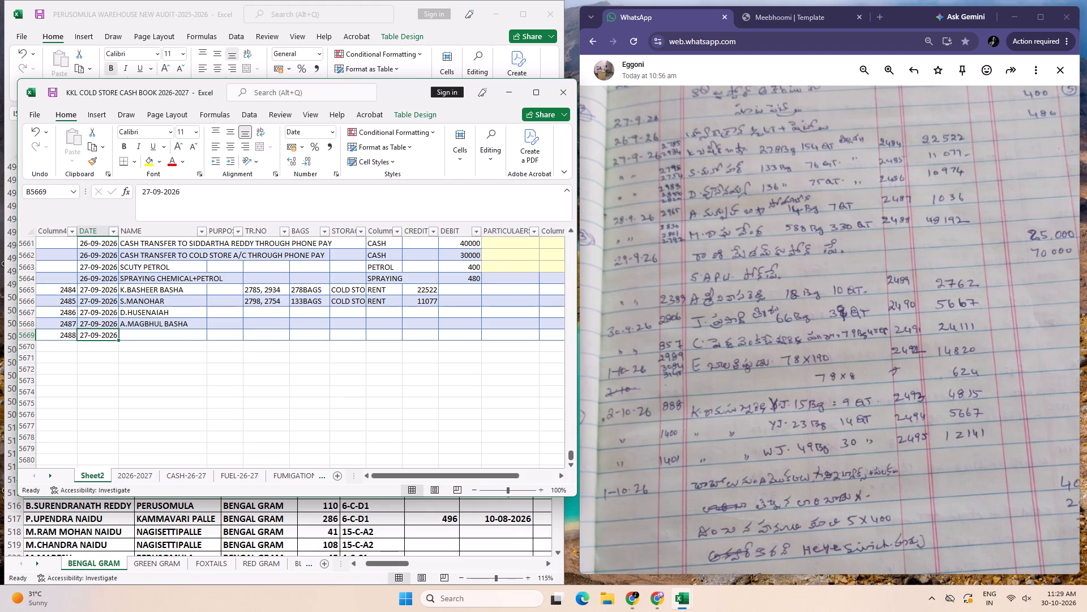
Save the workbook and enter the customer's name from the handwritten 2488 entry in row 5669.
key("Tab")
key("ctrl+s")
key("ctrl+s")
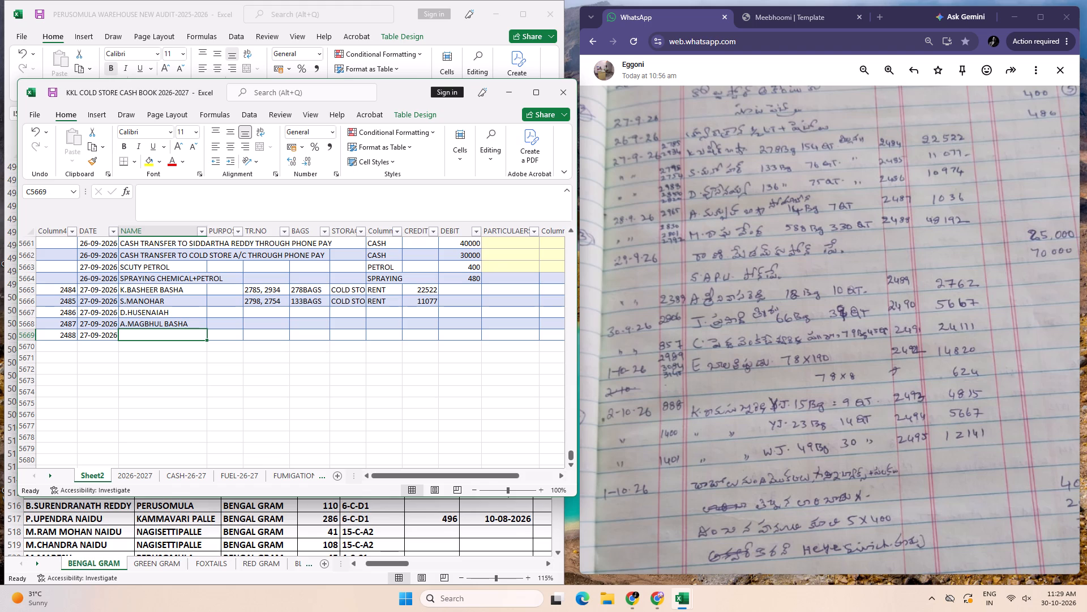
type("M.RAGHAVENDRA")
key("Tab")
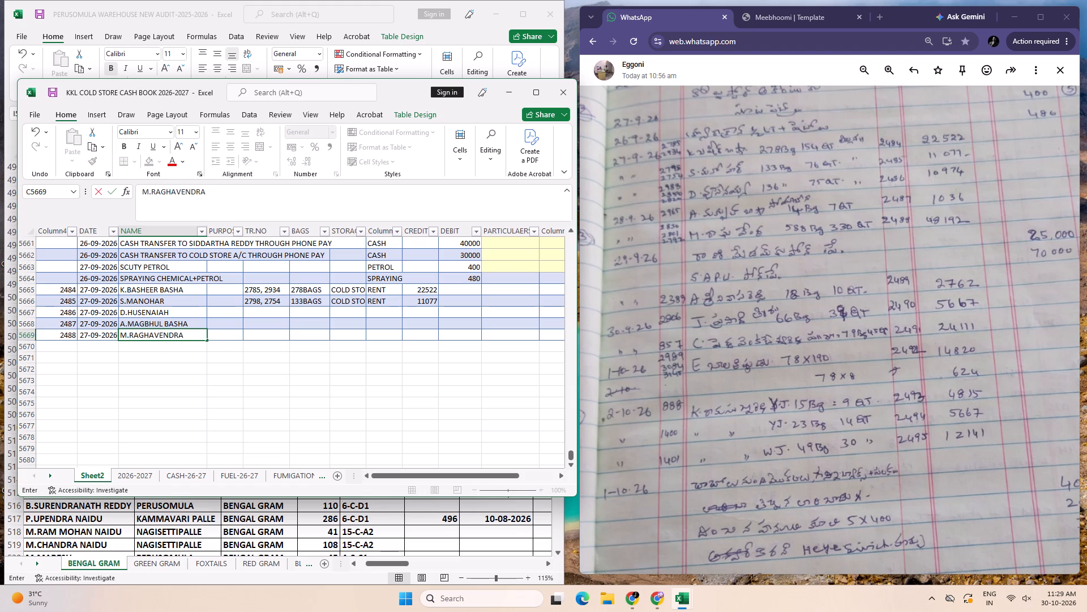
Enter 2988, 2850, 2820 as the TR.NO of row 5667 and 2965 for row 5668.
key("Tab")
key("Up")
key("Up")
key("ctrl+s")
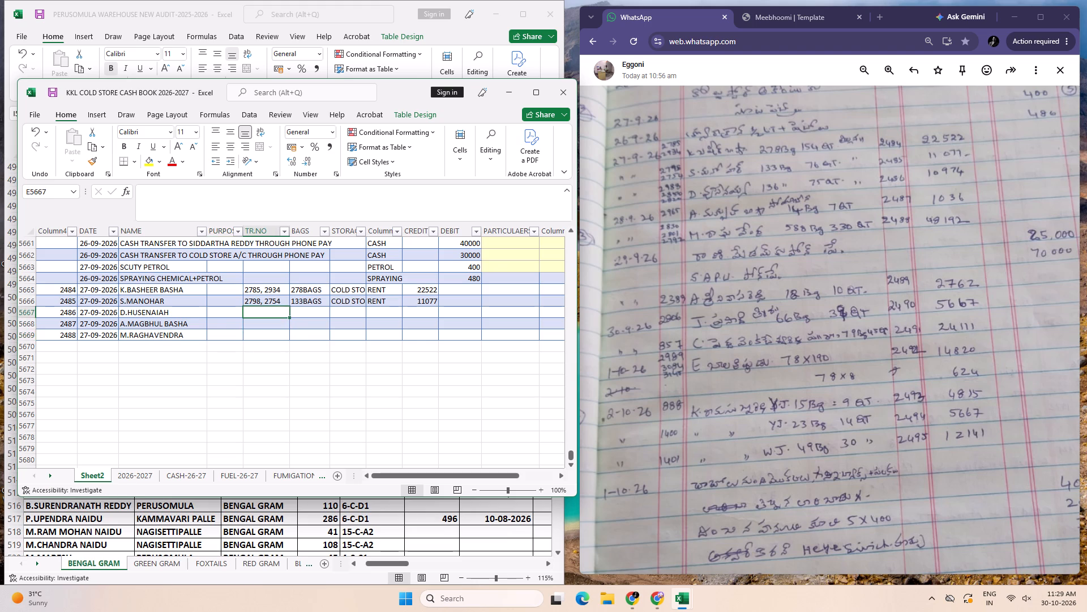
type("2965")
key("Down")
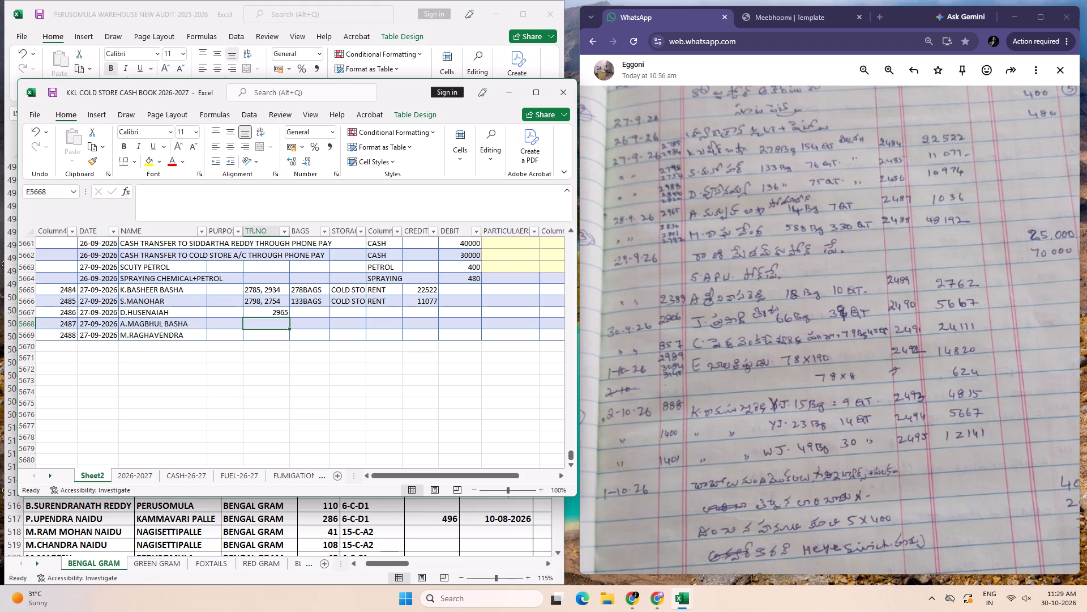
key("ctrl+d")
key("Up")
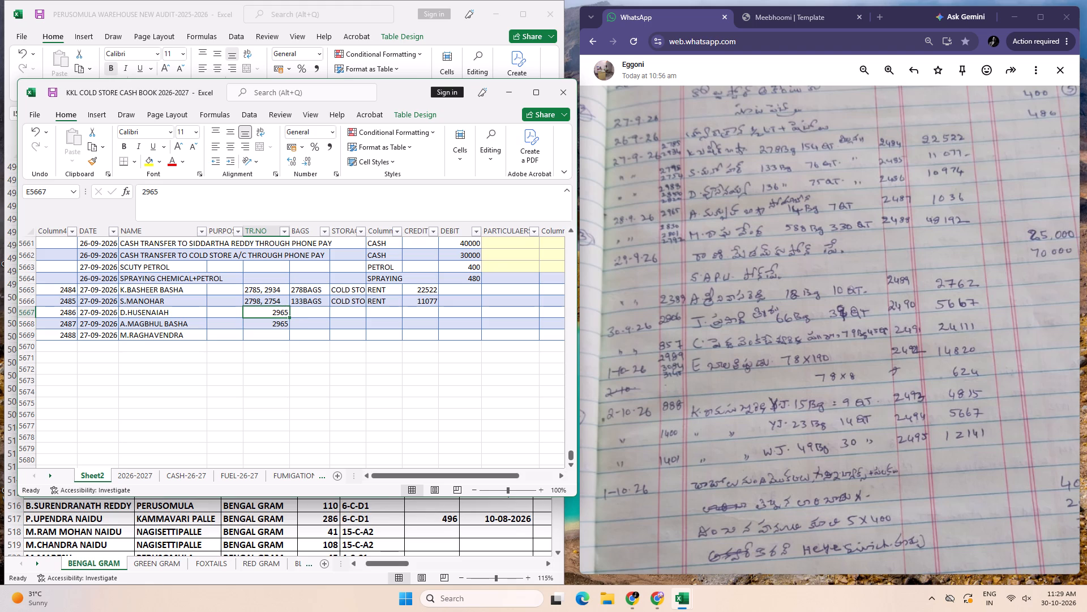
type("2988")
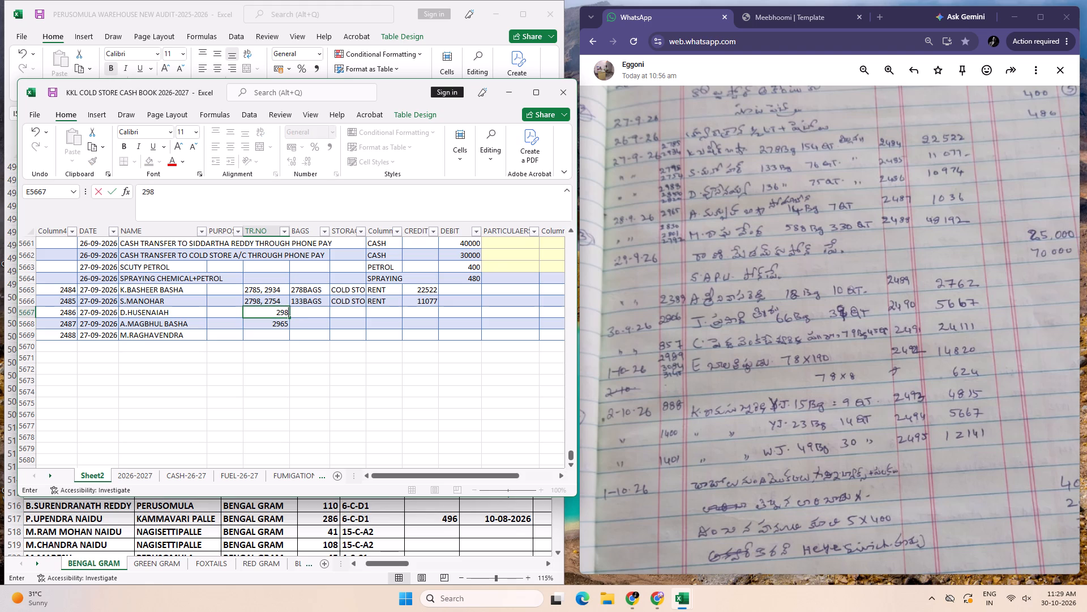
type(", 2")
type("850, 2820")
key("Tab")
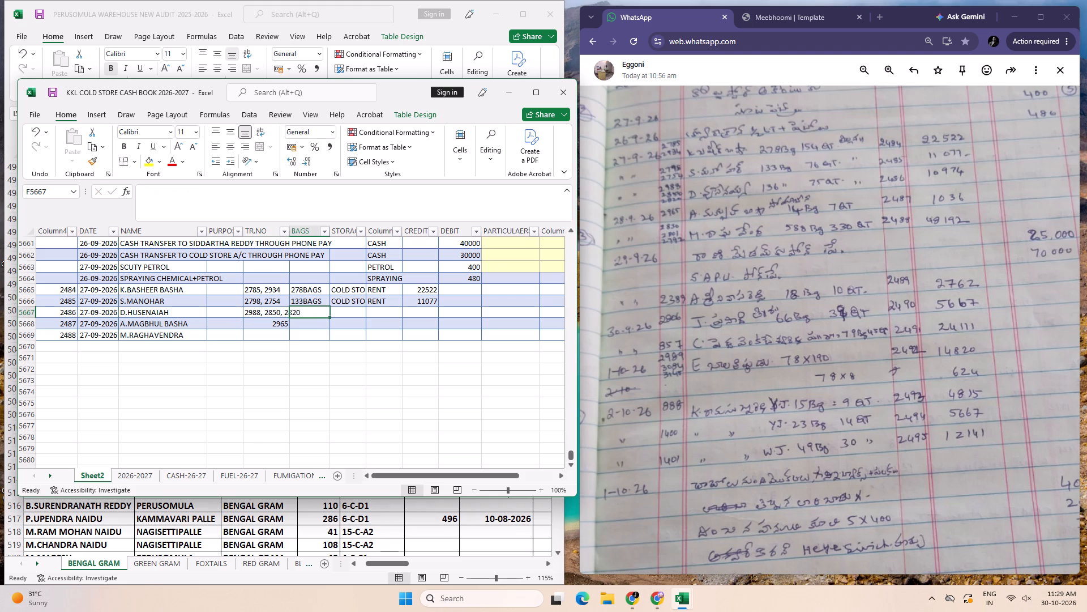
Enter 136BAGS for row 5667 and 14BAGS for row 5668 in the BAGS column.
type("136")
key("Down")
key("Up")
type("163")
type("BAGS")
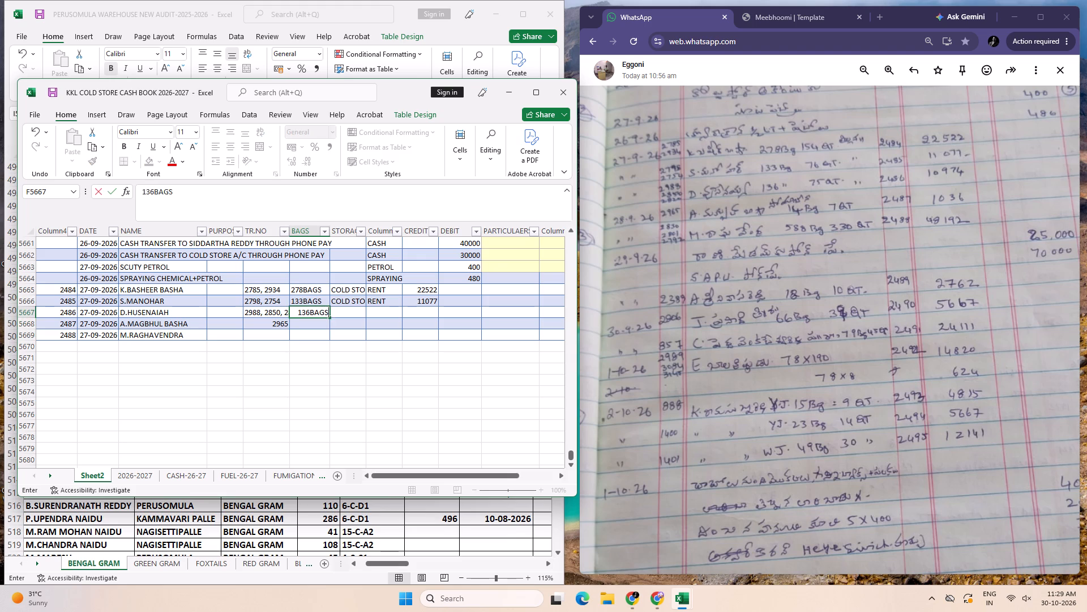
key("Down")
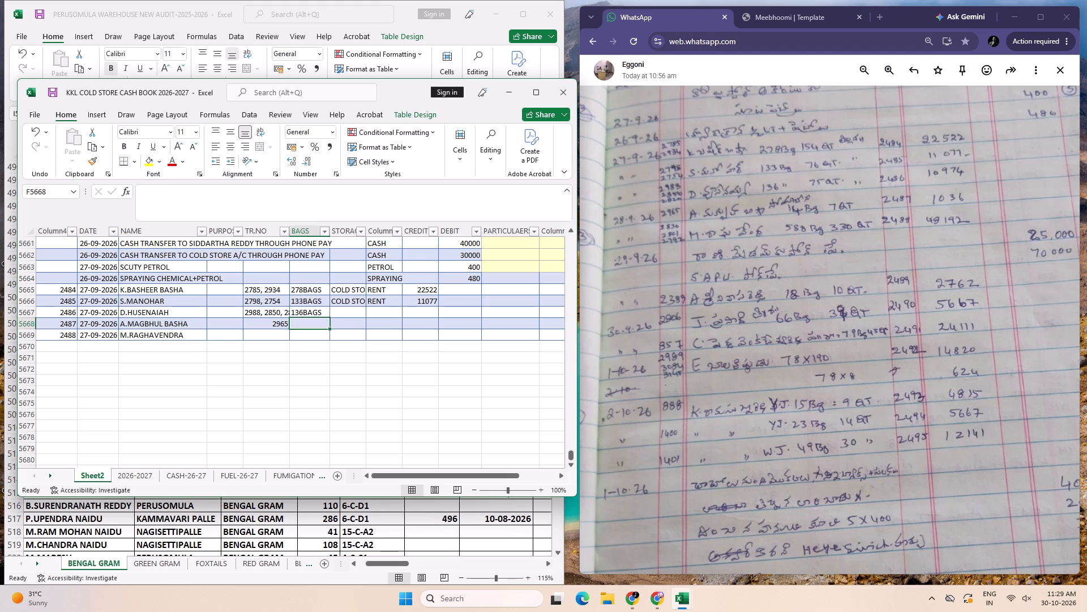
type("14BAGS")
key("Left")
Fill row 5669 with 2830, 2801, 2792 under TR.NO and 588BAGS under BAGS.
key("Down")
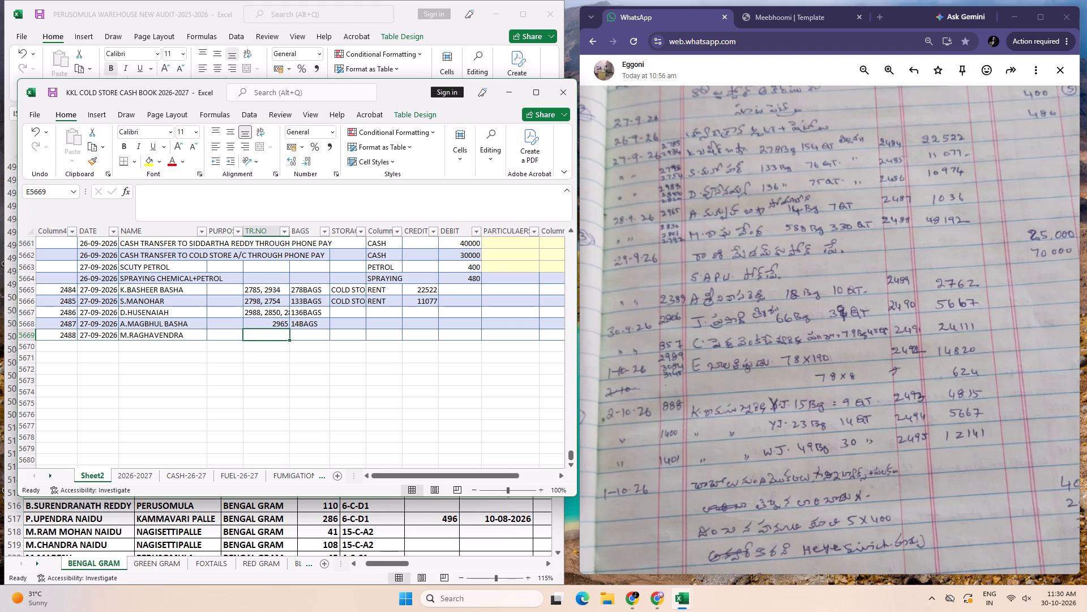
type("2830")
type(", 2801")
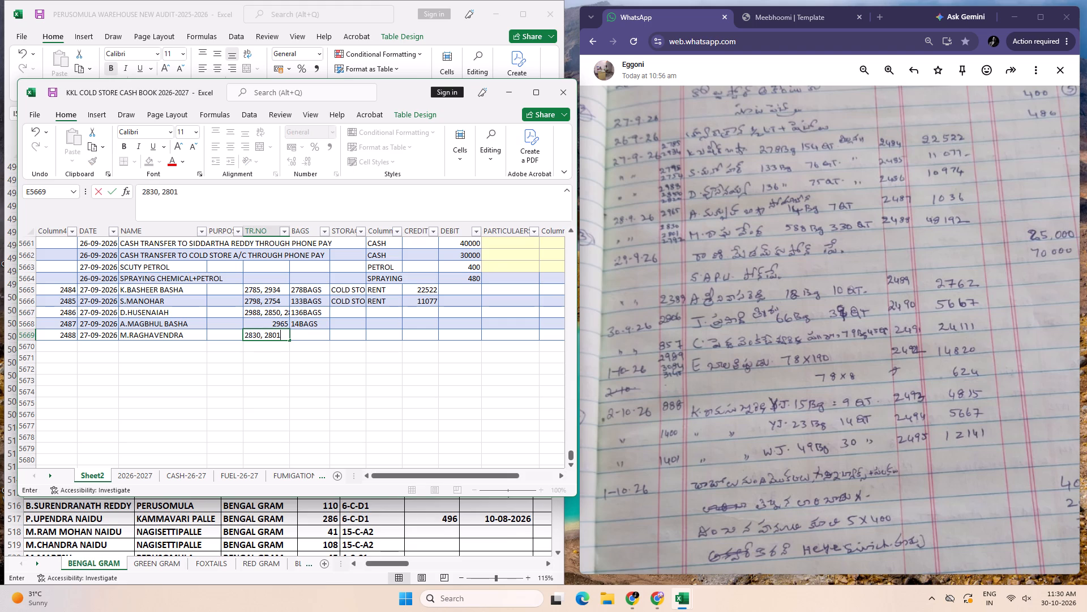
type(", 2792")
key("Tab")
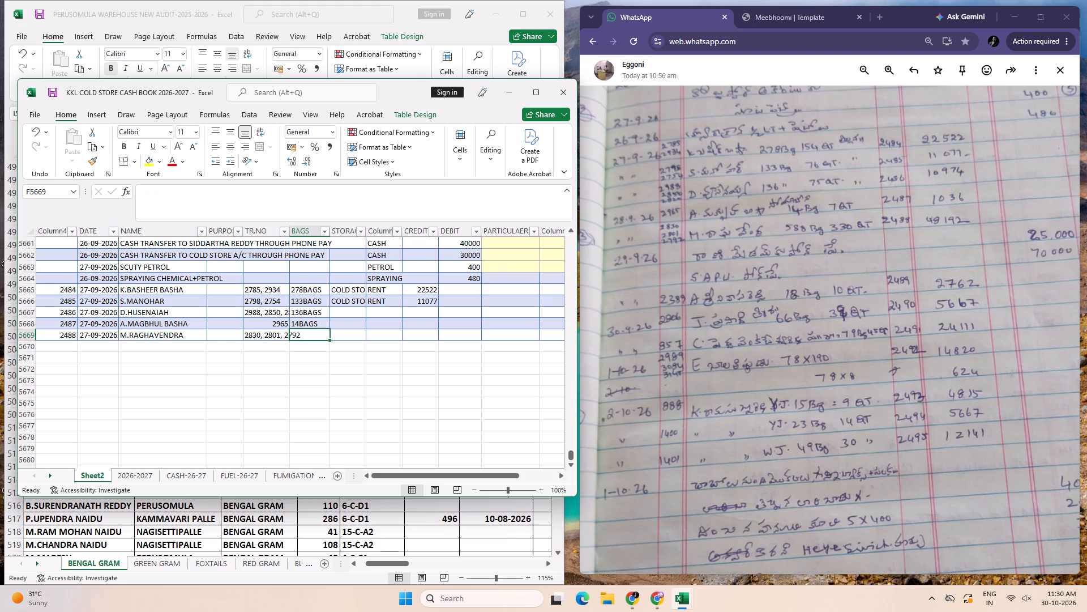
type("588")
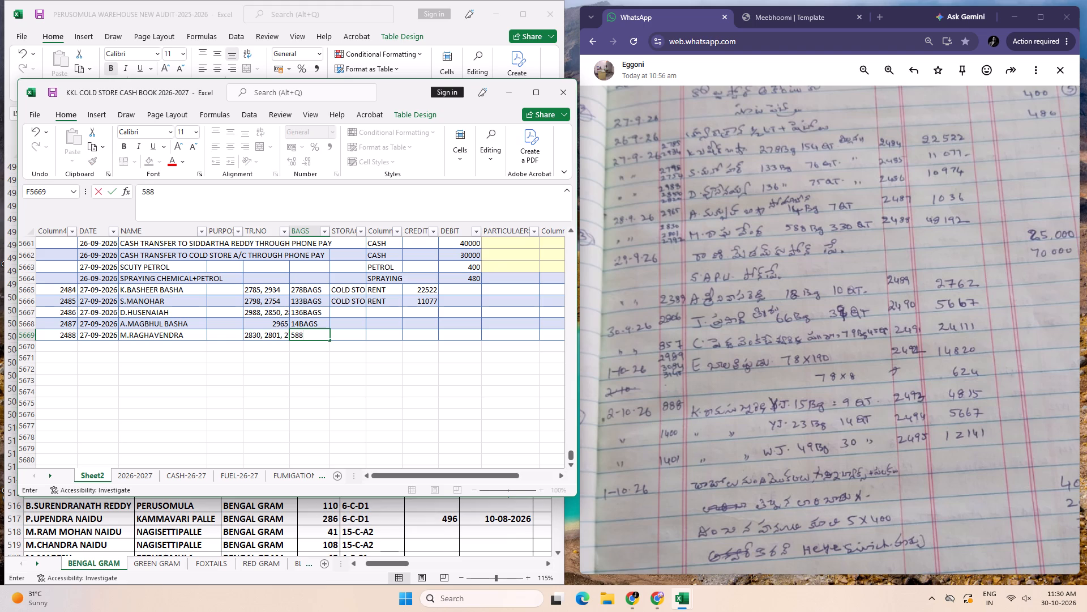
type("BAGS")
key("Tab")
Fill COLD STORE down the storage column for rows 5667 to 5669 and save the workbook.
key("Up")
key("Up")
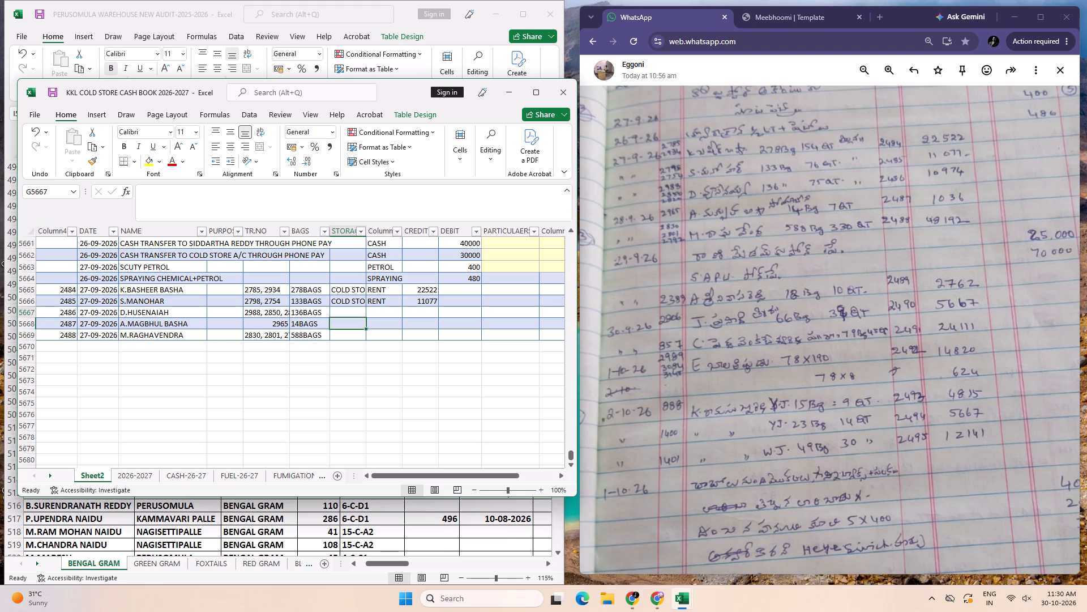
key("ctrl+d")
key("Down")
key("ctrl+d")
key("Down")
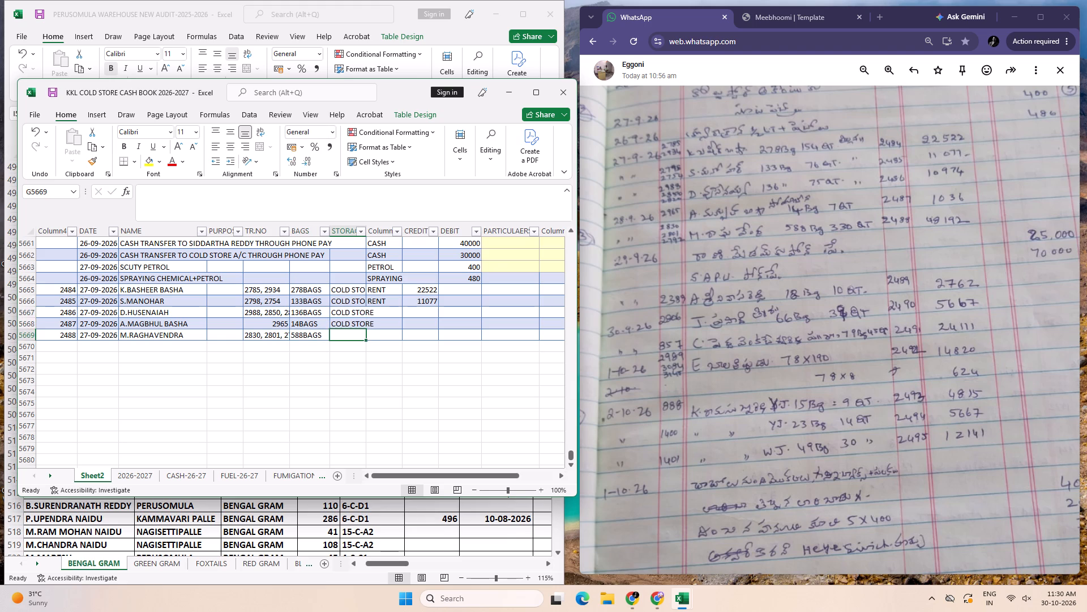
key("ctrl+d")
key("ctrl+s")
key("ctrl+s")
Fill RENT down the column before CREDIT for rows 5667 to 5669 and save the workbook.
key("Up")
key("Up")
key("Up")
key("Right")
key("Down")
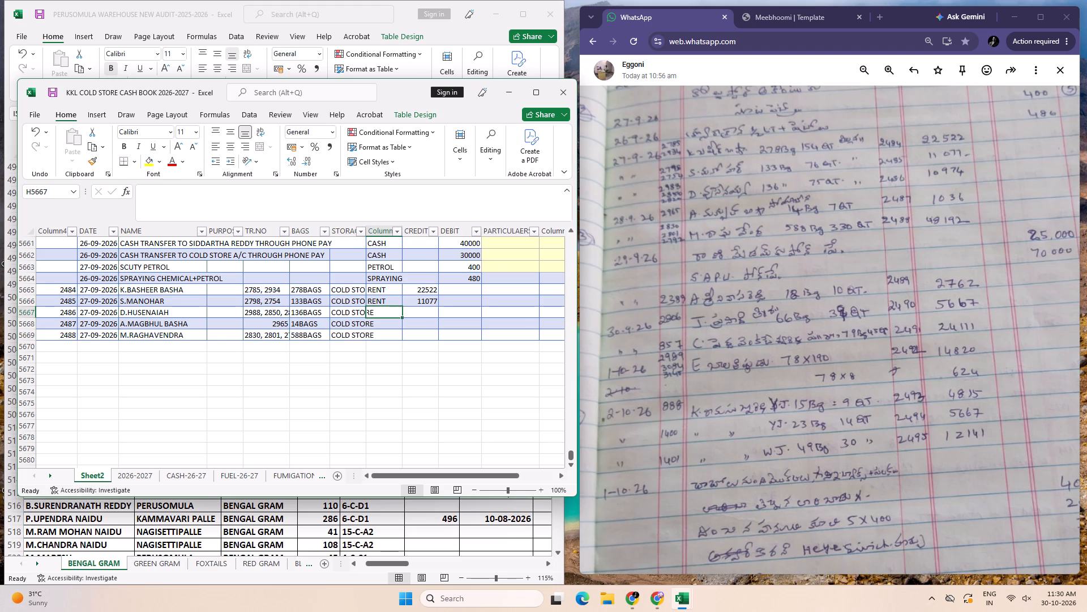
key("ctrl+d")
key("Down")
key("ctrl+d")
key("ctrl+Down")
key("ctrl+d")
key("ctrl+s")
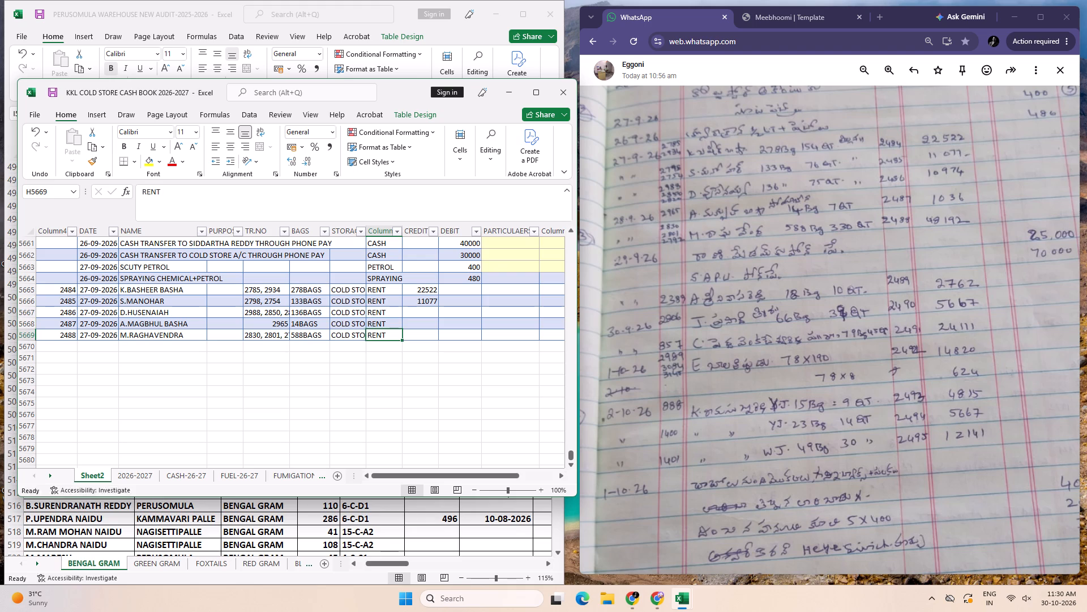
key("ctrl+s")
Enter the CREDIT amounts 10974, 1036 and 48192 for rows 5667 to 5669 and save the workbook.
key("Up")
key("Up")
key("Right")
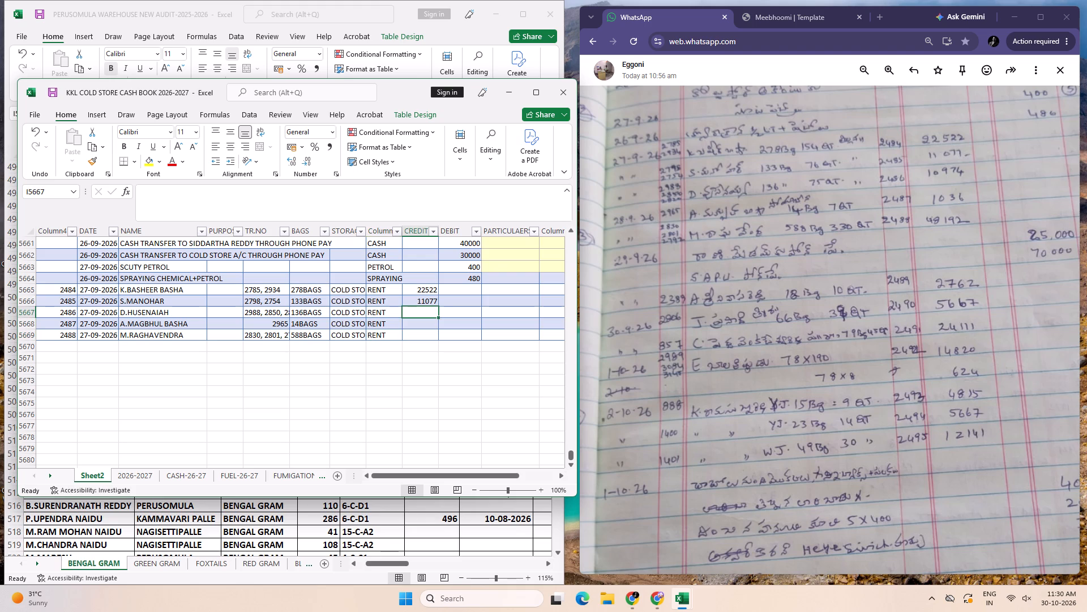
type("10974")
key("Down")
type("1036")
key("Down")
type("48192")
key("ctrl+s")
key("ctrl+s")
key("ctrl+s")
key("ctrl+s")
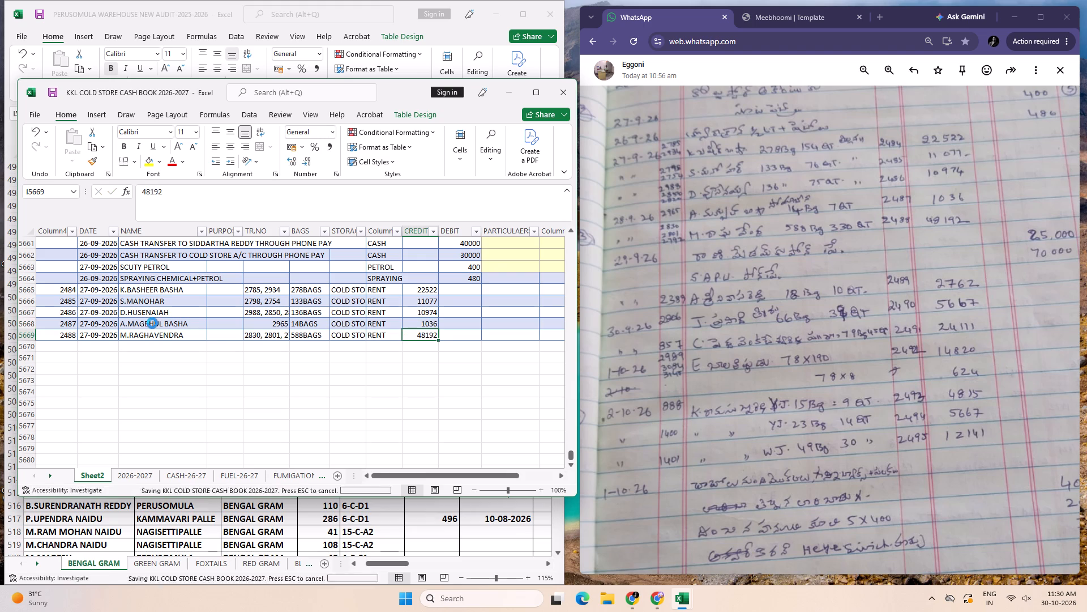
Append a new blank table row 5670 below the 2488 entry.
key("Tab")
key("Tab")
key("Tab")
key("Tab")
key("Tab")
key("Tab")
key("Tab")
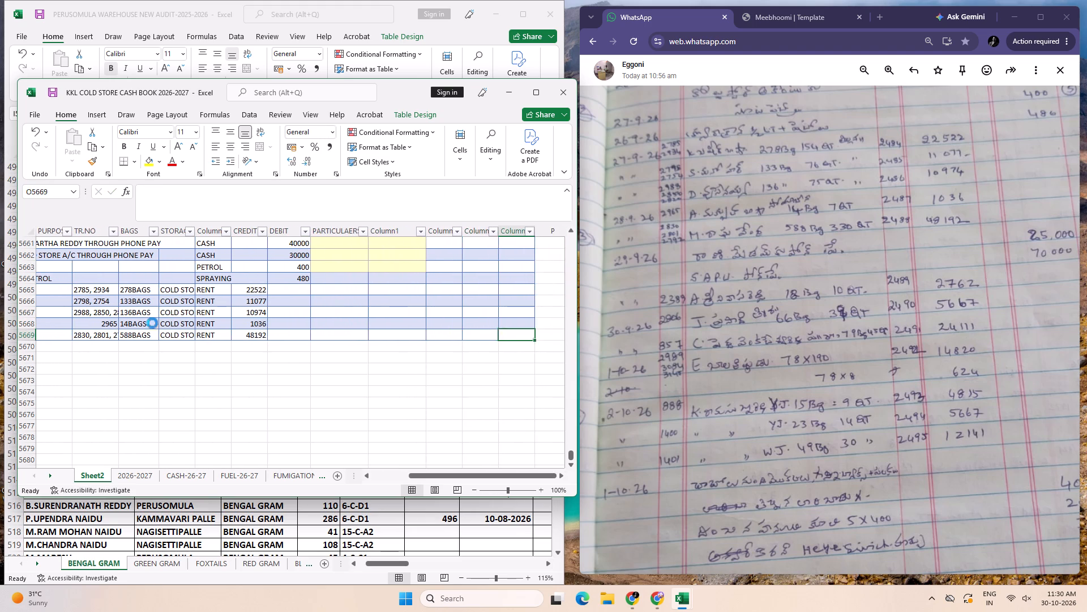
Copy blank unshaded cells over the yellow cells from PARTICULAERS onward in rows 5661 to 5664 and save the workbook.
scroll(430, 395, "up", 4)
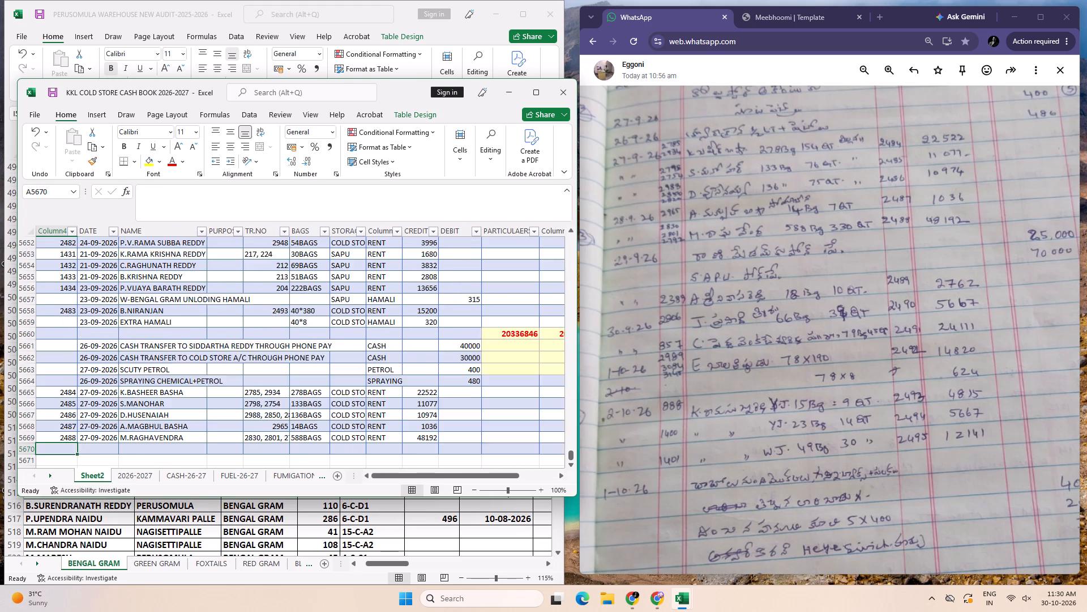
left_click_drag(493, 384, 530, 388)
left_click_drag(509, 418, 563, 450)
scroll(509, 418, "up", 1)
key("ctrl+c")
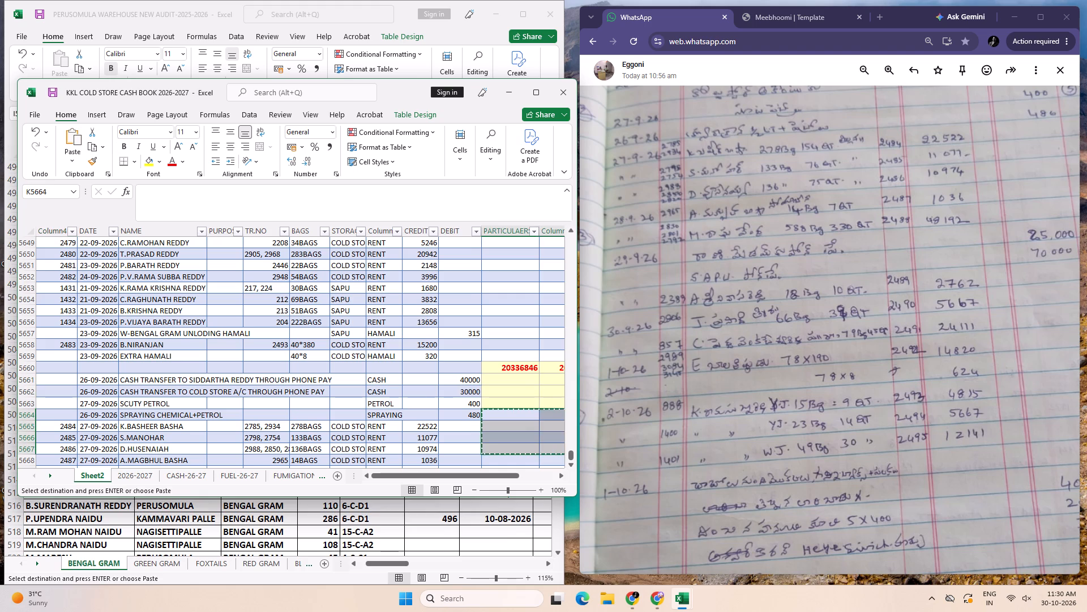
left_click(493, 382)
key("ctrl+v")
key("ctrl+s")
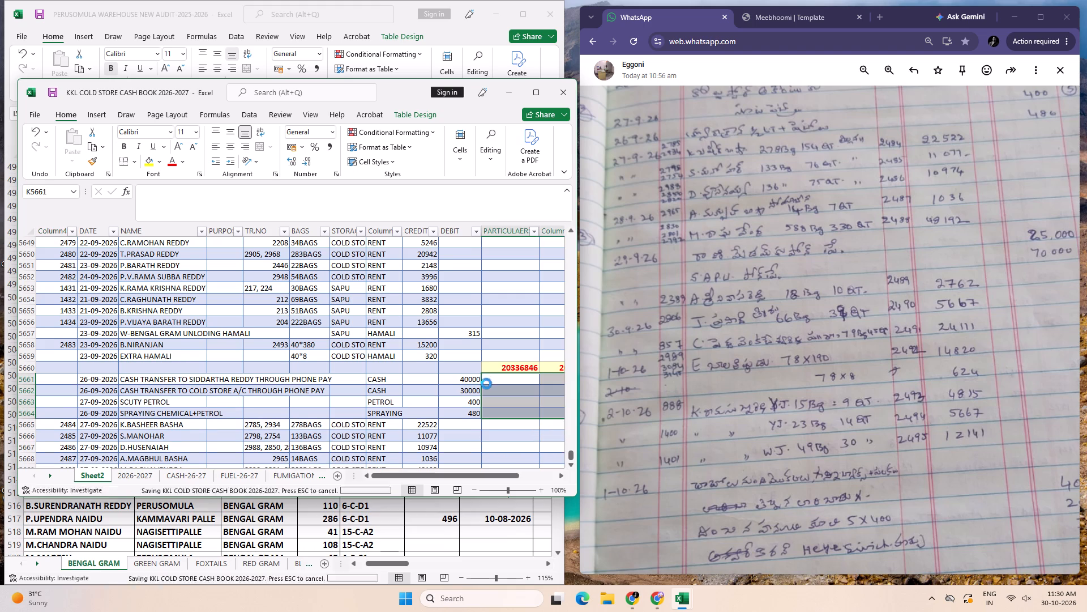
In row 5670 enter date 29-29-26 and NAME CASH TRANSFER TO RANI MADAM THROUGH PHONE PAY, and save the workbook.
scroll(485, 386, "down", 3)
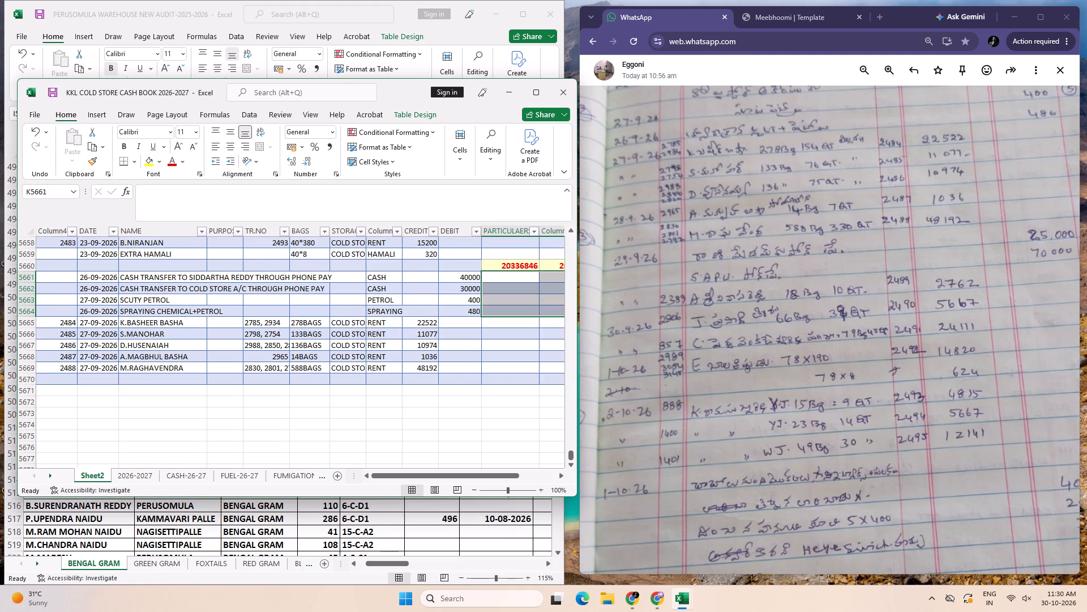
left_click(412, 381)
left_click(51, 380)
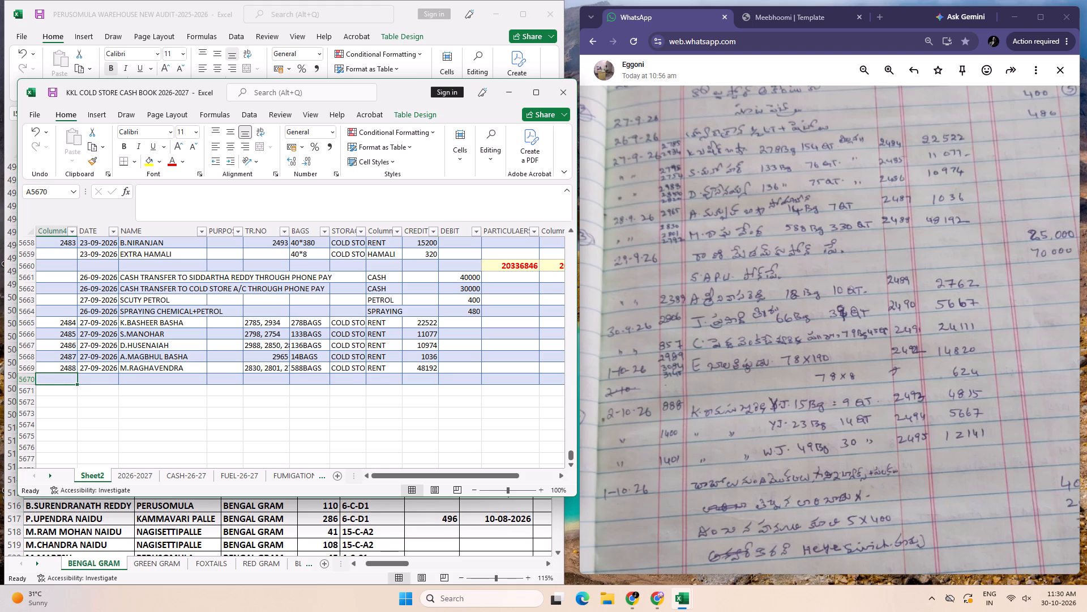
key("ctrl+s")
key("ctrl+s")
key("Tab")
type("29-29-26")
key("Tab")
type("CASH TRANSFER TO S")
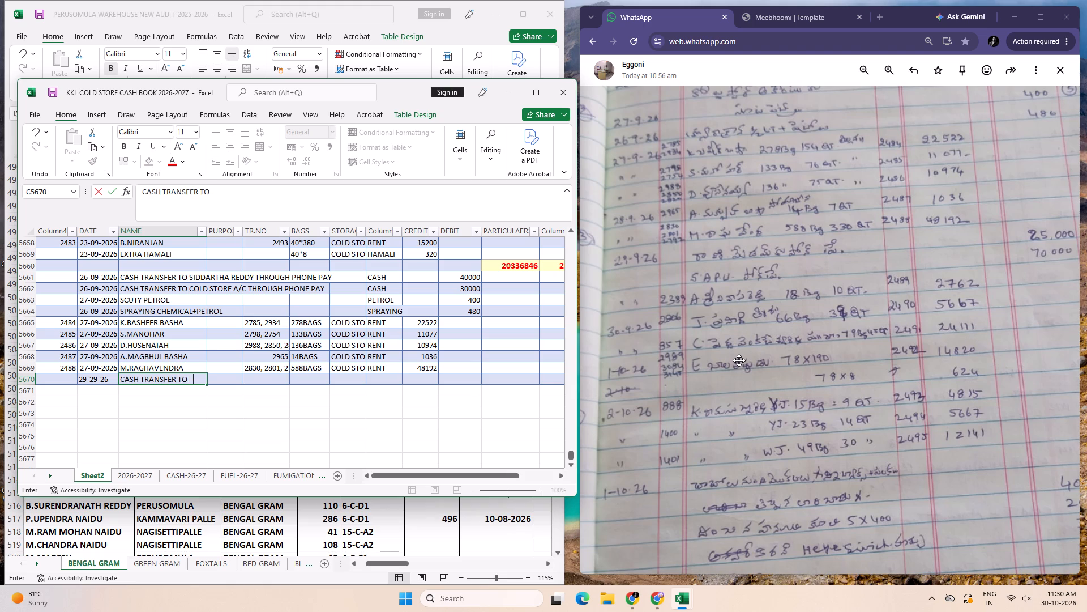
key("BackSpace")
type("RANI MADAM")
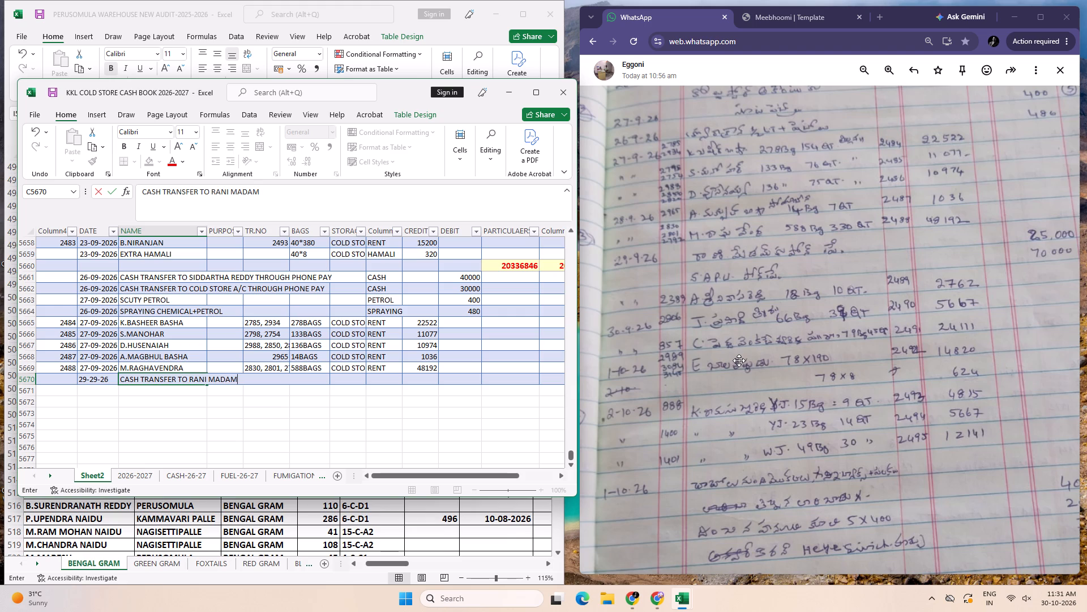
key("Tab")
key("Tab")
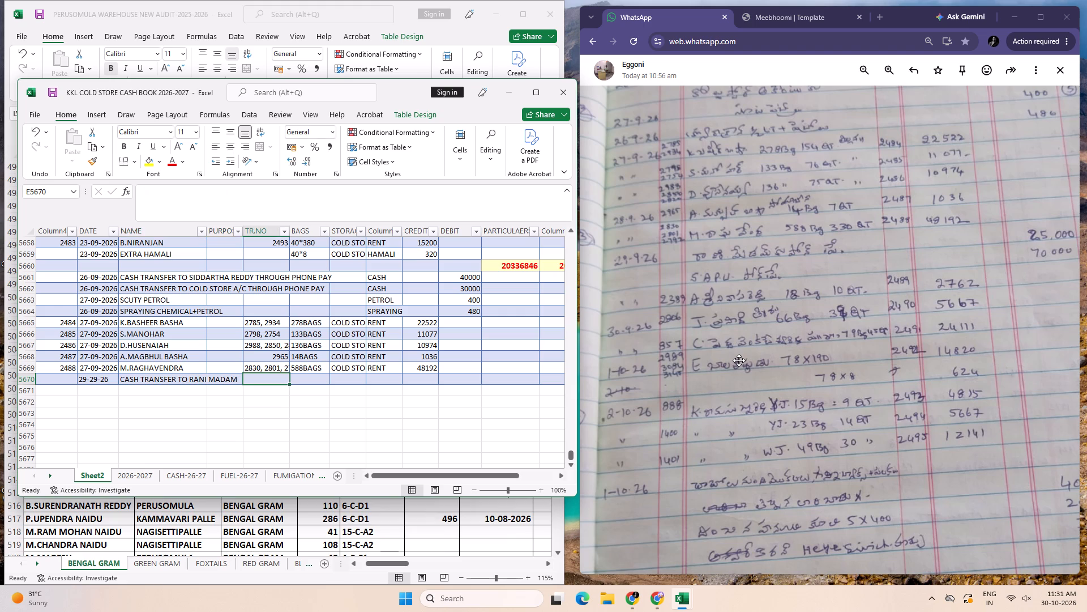
double_click(138, 382)
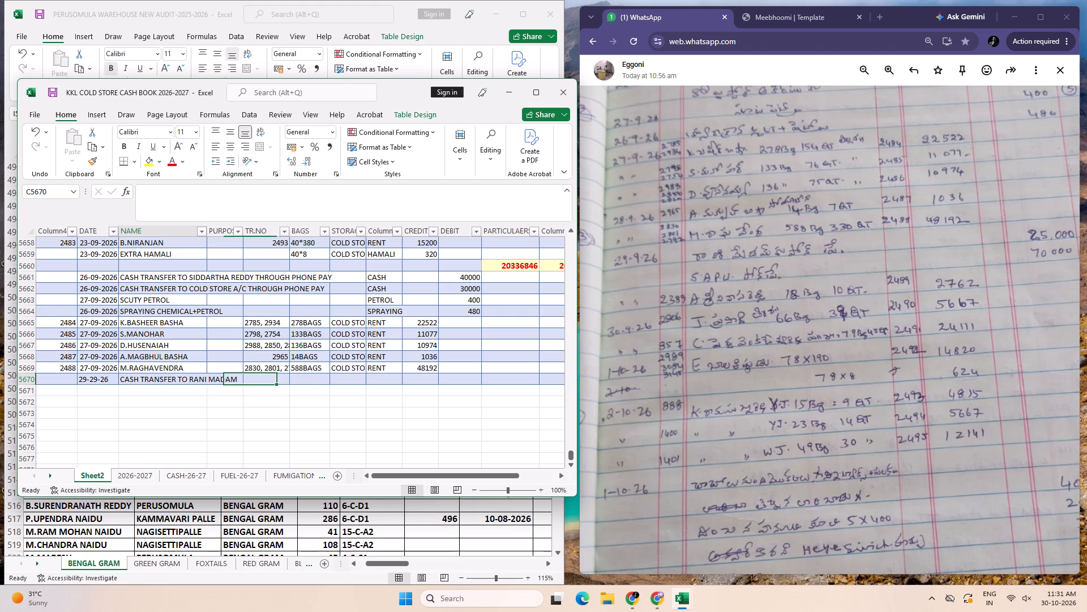
left_click(238, 380)
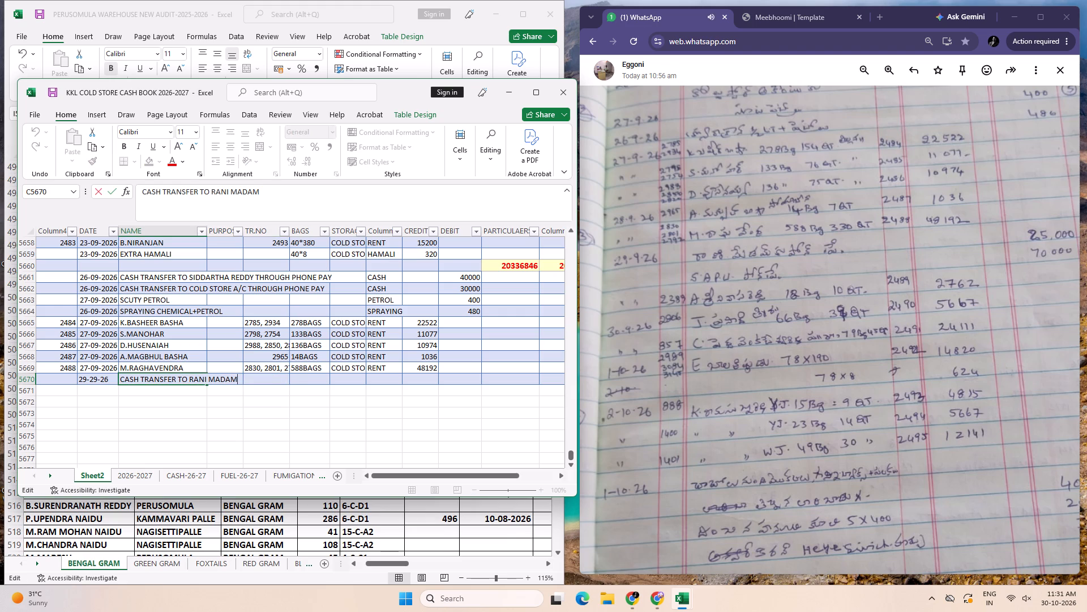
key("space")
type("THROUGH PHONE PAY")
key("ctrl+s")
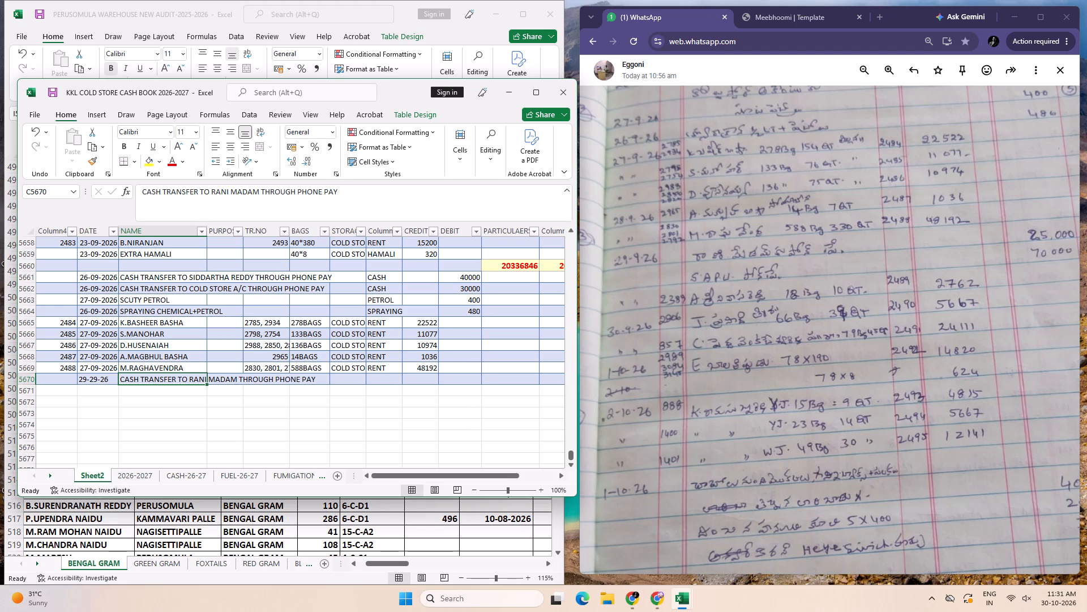
Complete row 5670 with CASH in the column before CREDIT and a DEBIT of 25000, and save the workbook.
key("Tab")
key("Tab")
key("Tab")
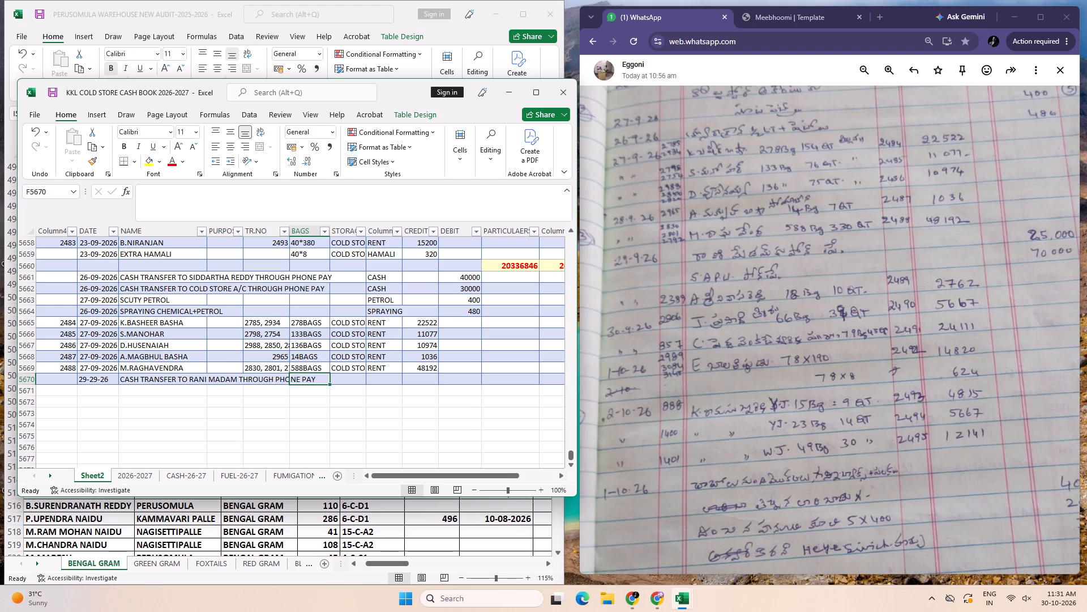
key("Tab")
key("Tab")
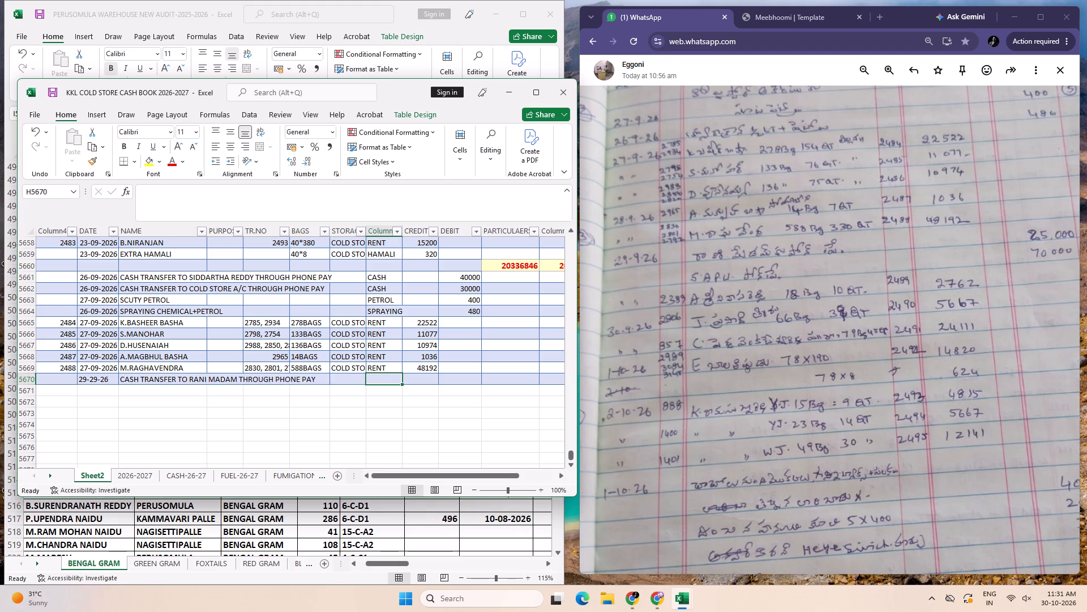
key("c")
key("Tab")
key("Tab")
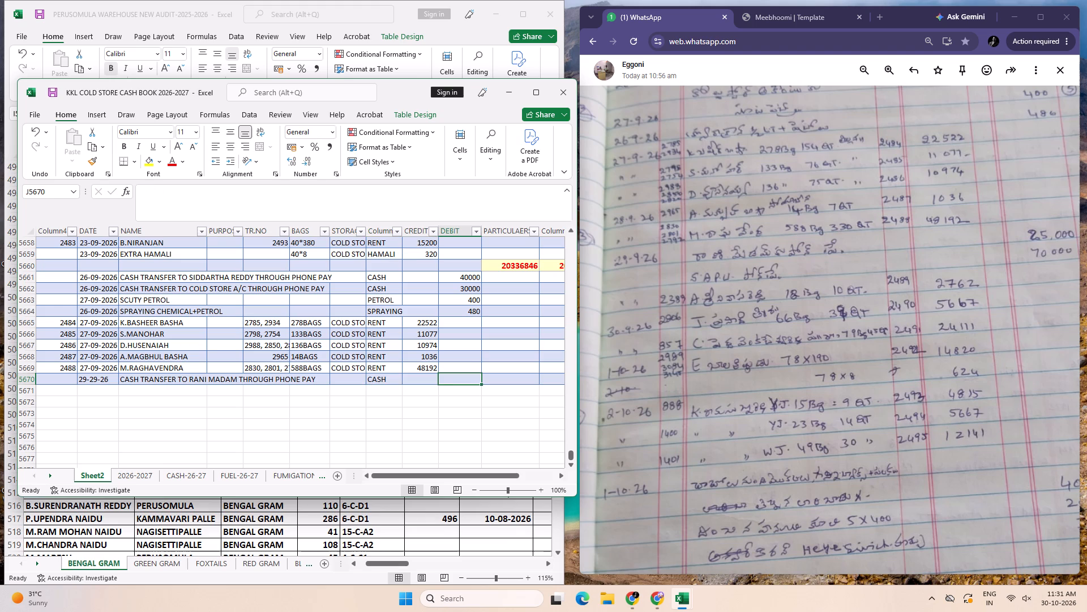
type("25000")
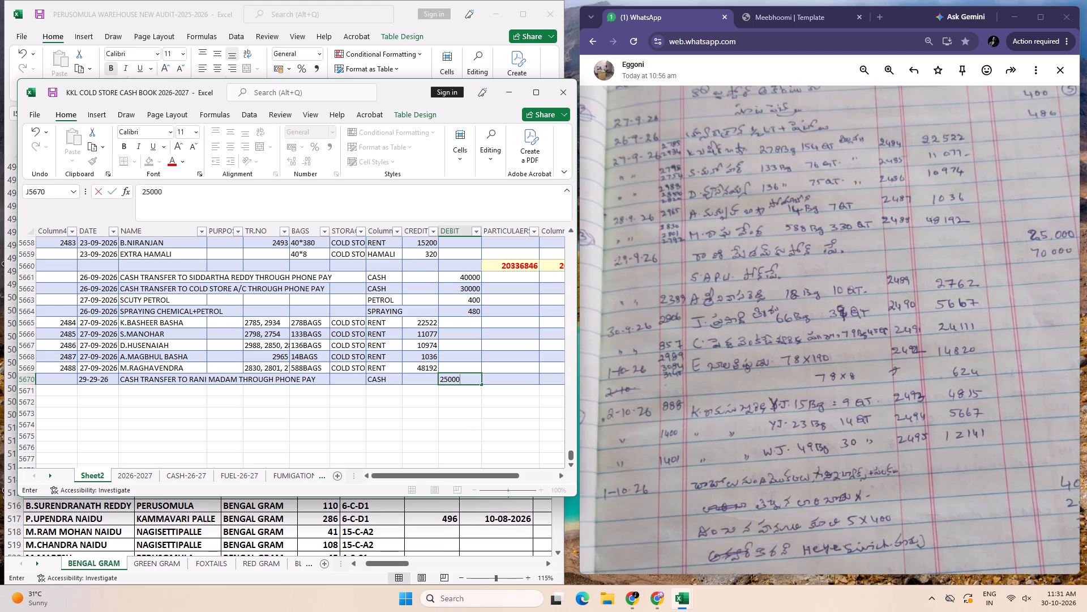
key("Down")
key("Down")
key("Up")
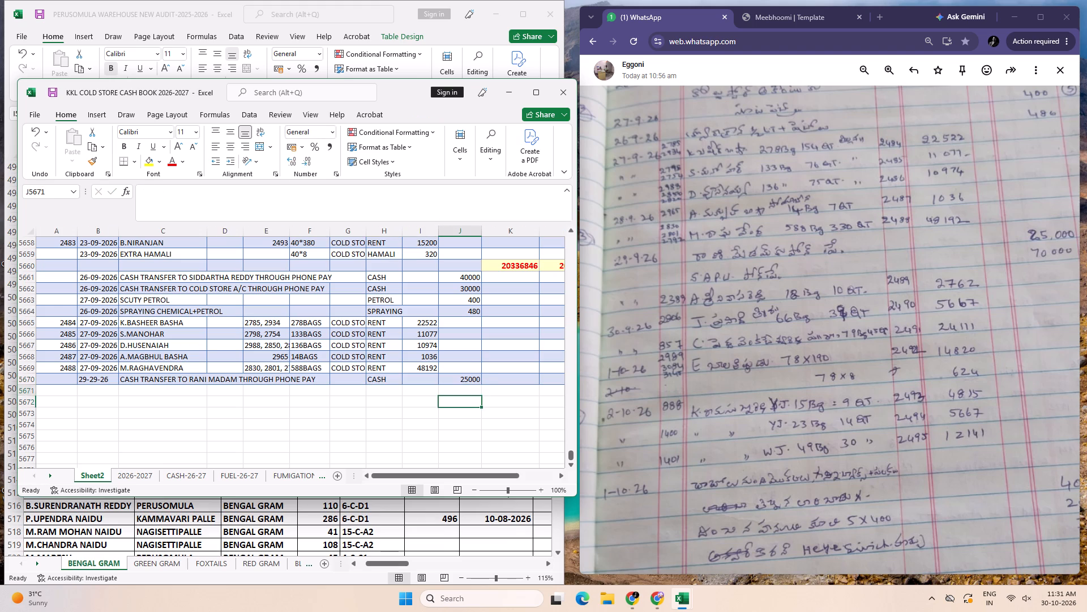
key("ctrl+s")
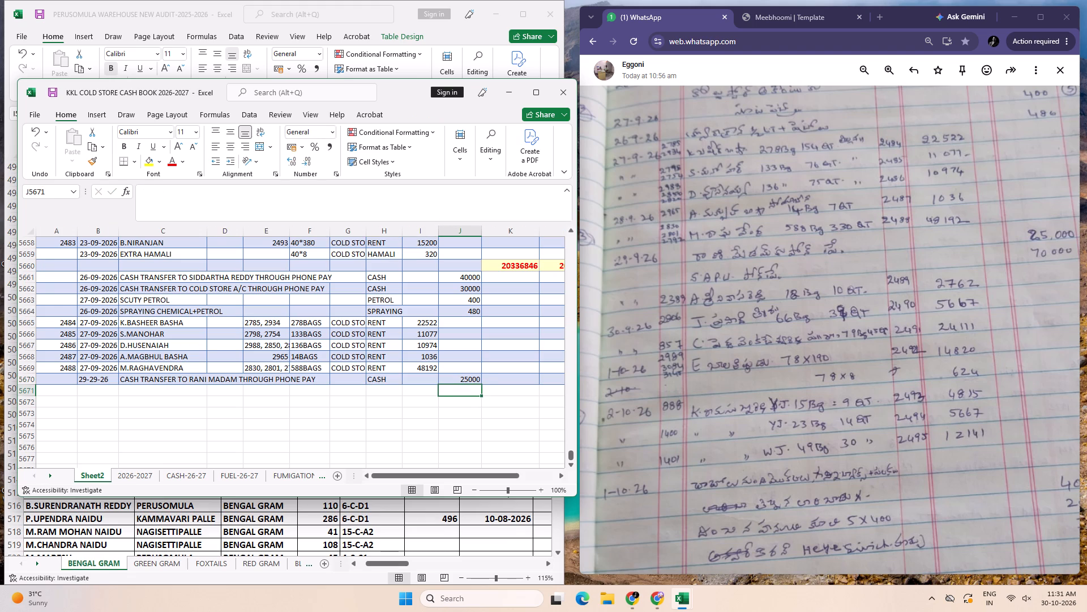
Start row 5671 with a DEBIT of 70000, filling down CASH and the date from row 5670.
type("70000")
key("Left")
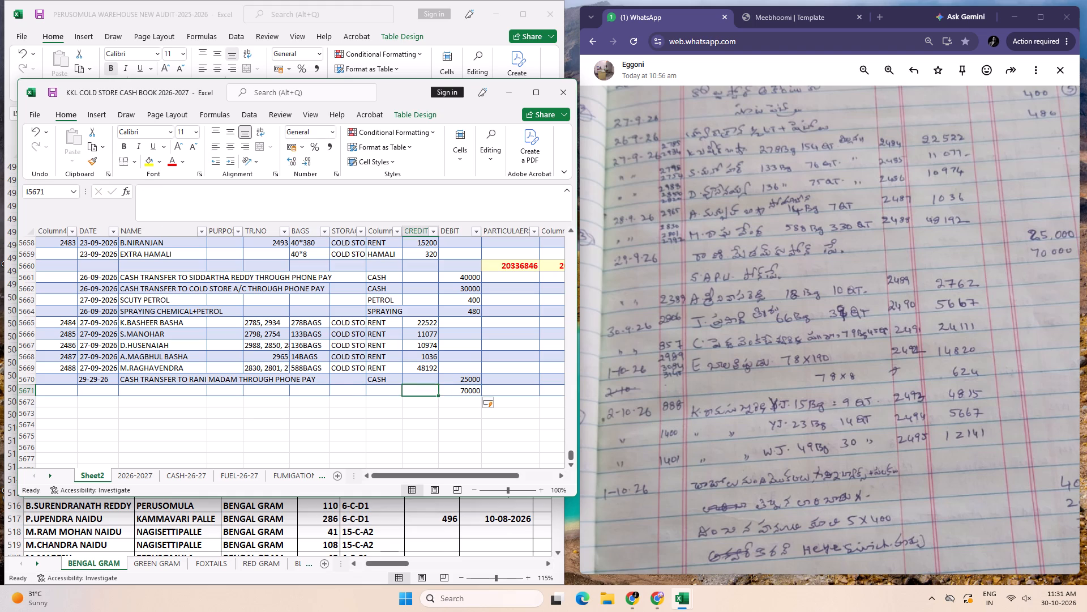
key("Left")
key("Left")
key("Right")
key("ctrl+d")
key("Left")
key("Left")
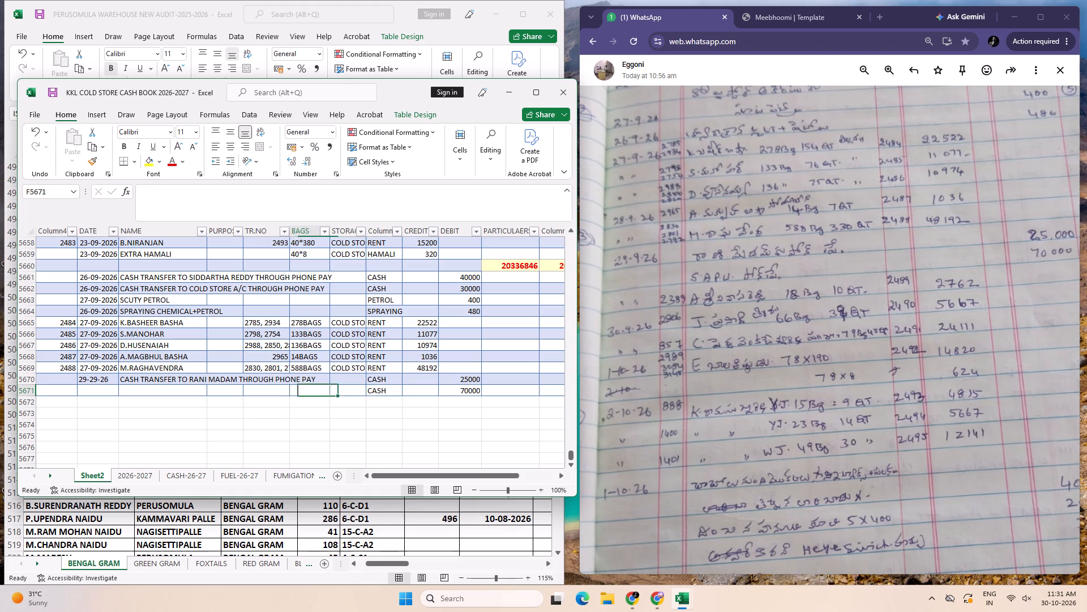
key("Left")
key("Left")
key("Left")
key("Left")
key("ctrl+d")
Fill the NAME down to row 5671, change it to CASH TRANSFER TO SAPU A/C THROUGH PHONE PAY, and save the workbook.
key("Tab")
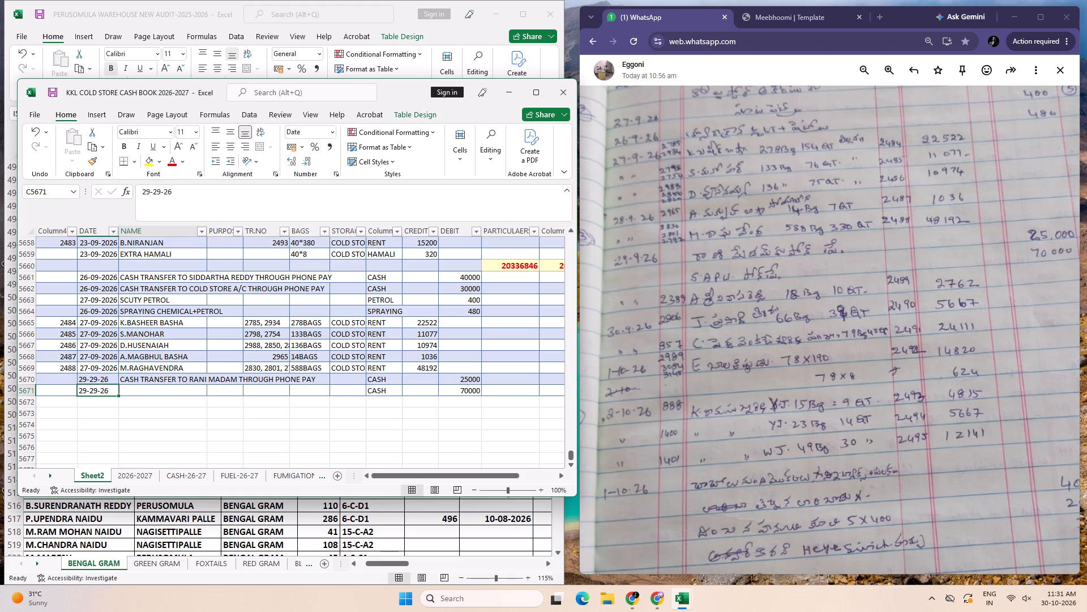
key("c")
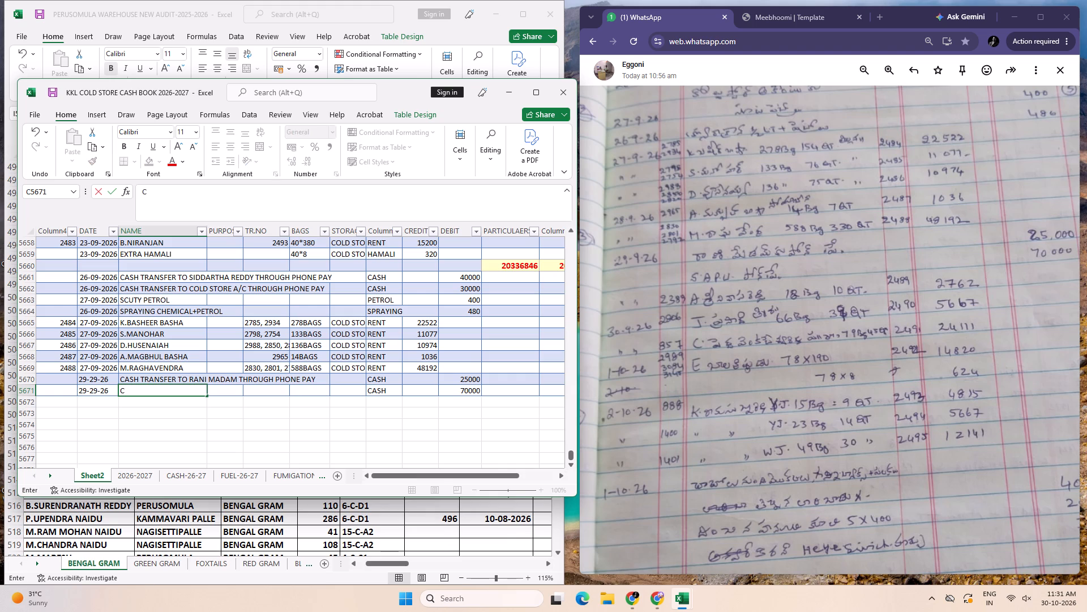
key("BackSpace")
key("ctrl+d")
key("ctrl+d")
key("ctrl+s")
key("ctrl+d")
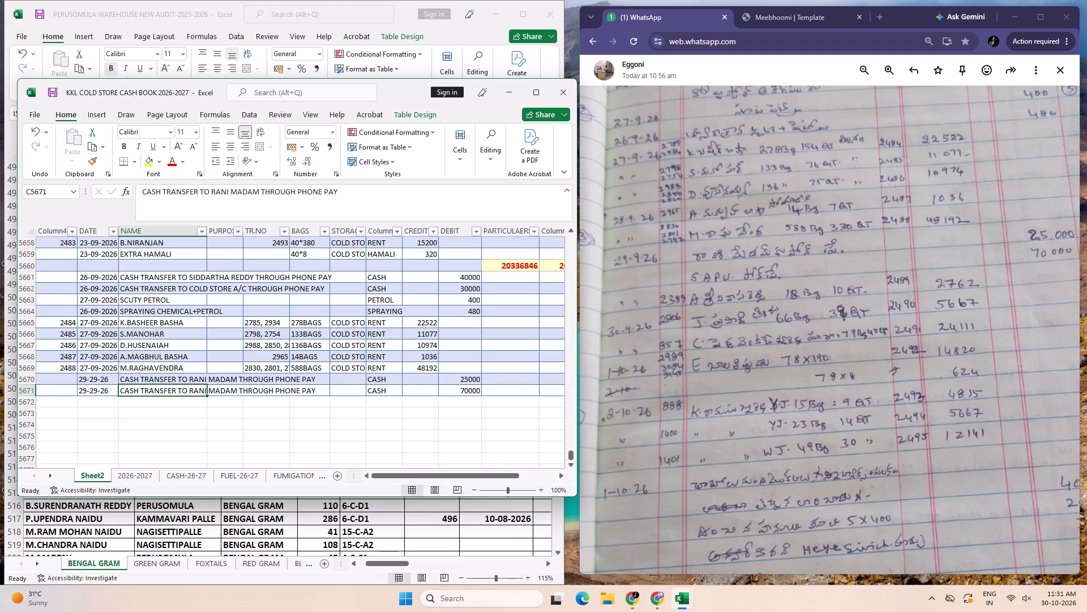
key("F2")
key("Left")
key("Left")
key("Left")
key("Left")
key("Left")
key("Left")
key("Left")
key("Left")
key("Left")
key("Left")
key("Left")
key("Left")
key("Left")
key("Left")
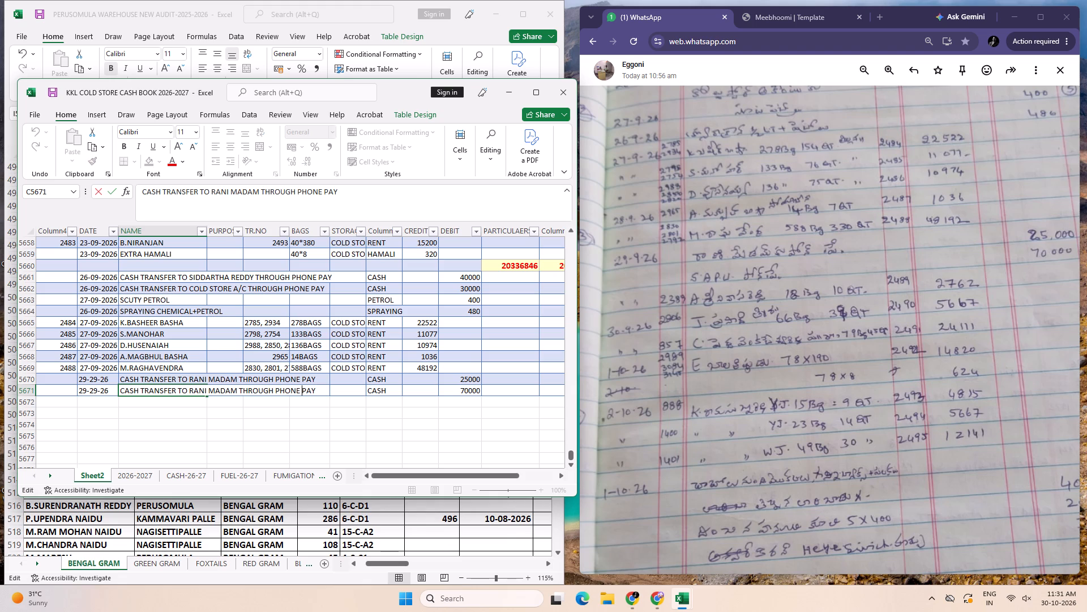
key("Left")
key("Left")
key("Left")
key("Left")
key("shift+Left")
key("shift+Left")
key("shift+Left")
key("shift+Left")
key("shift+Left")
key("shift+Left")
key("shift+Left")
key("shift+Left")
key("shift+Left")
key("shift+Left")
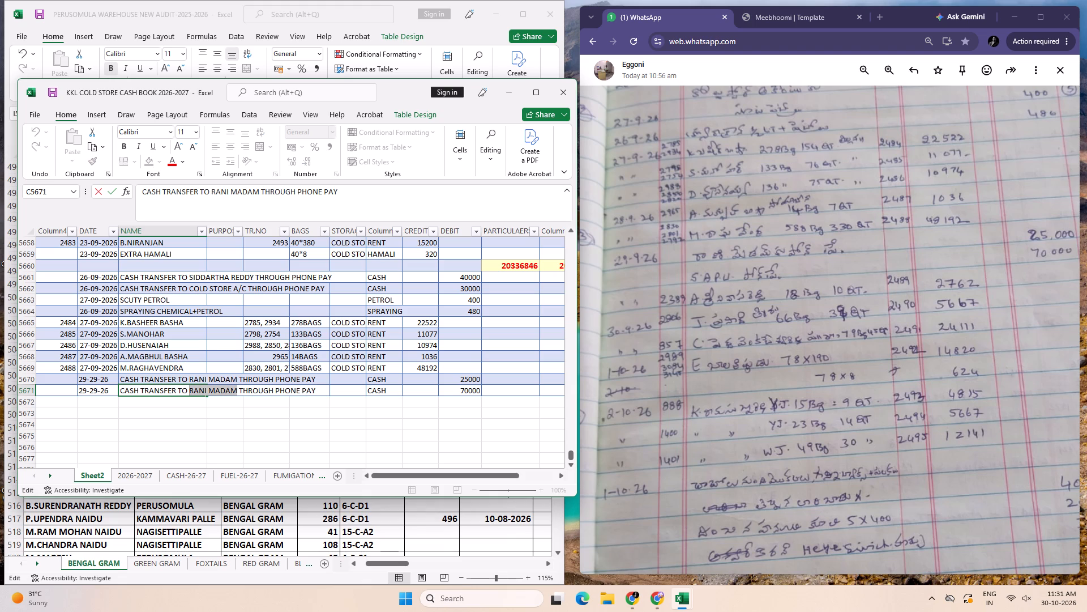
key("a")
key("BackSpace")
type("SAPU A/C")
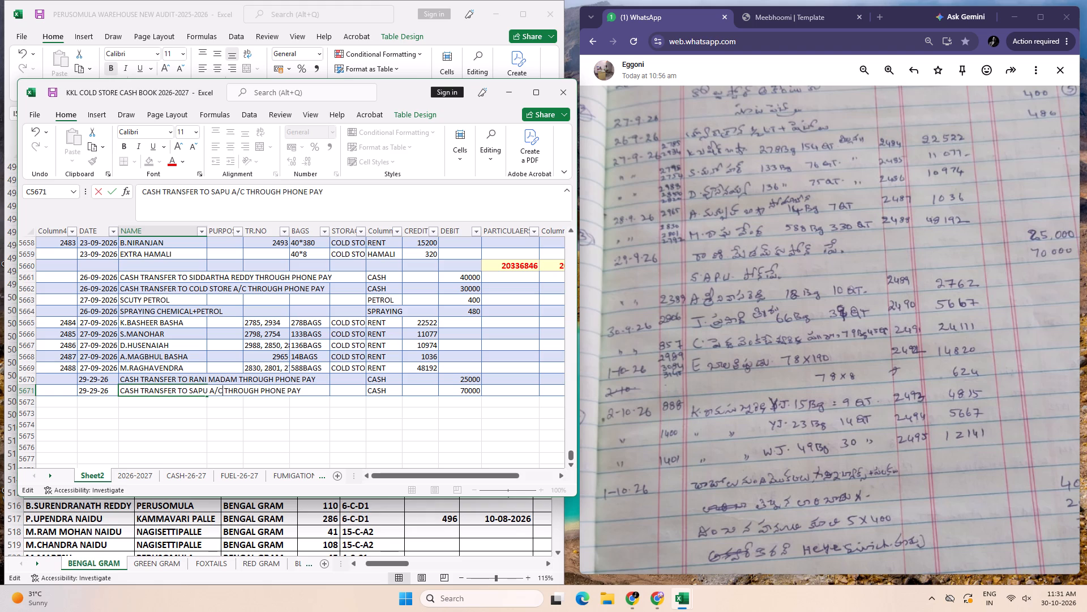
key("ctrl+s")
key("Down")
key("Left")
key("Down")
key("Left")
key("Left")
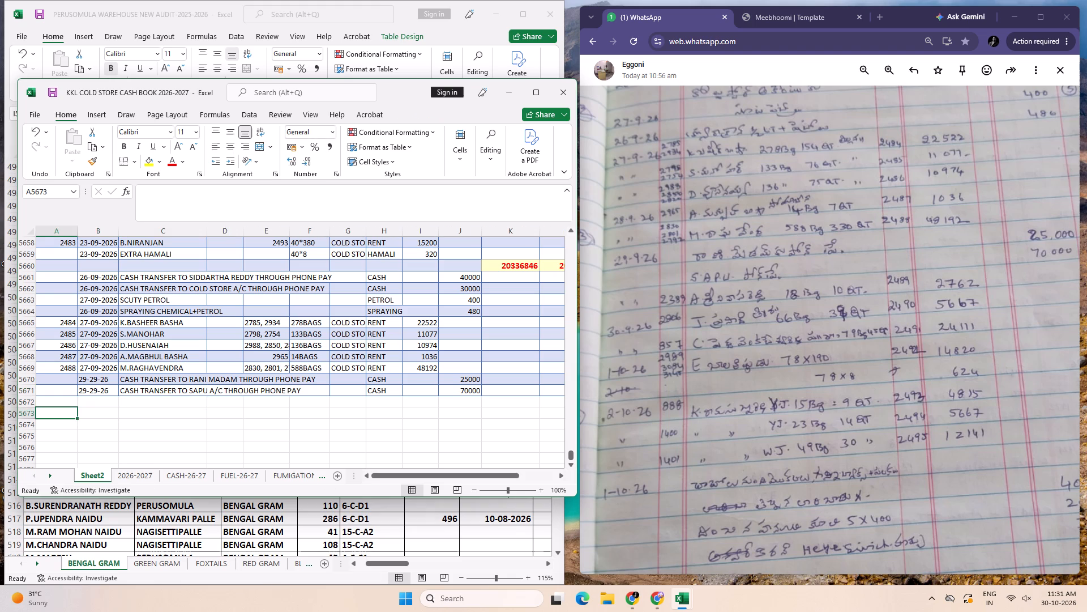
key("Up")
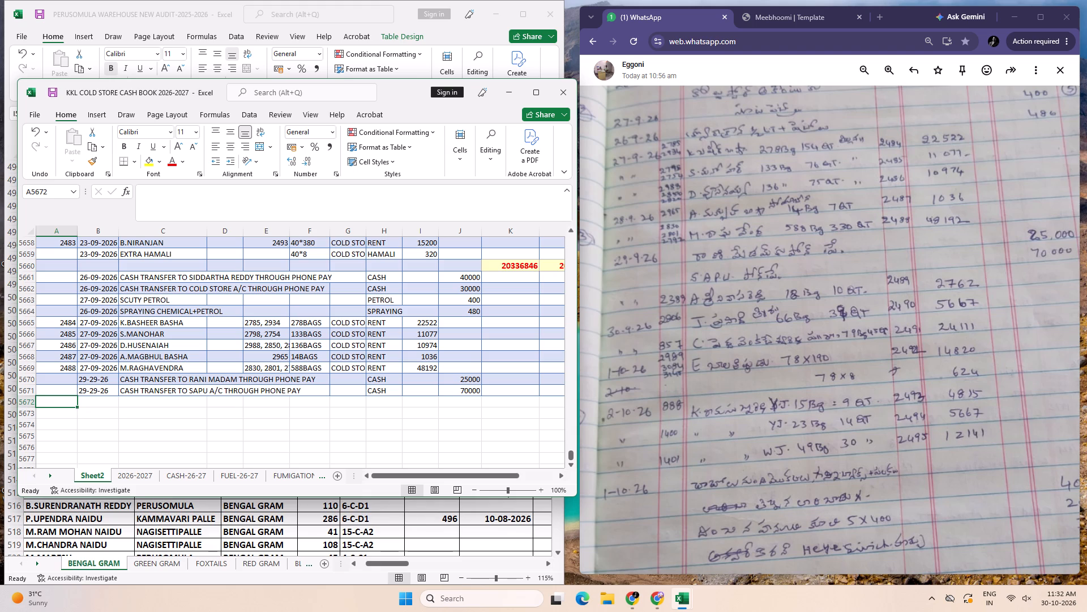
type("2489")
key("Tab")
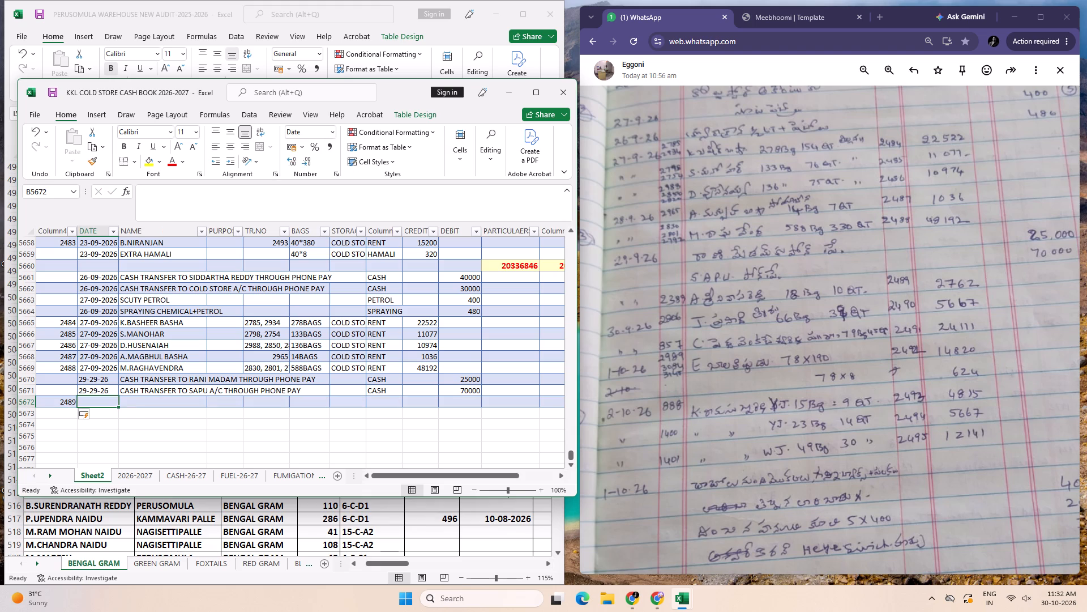
Correct the date of the RANI MADAM transfer in row 5670 to 29-9-26 and fill it down to row 5671.
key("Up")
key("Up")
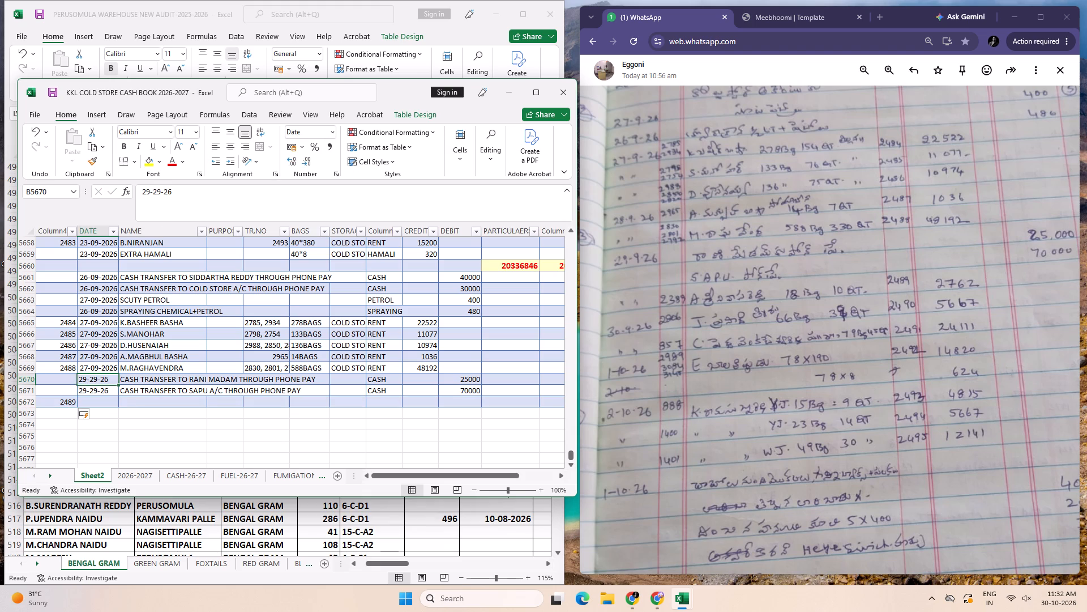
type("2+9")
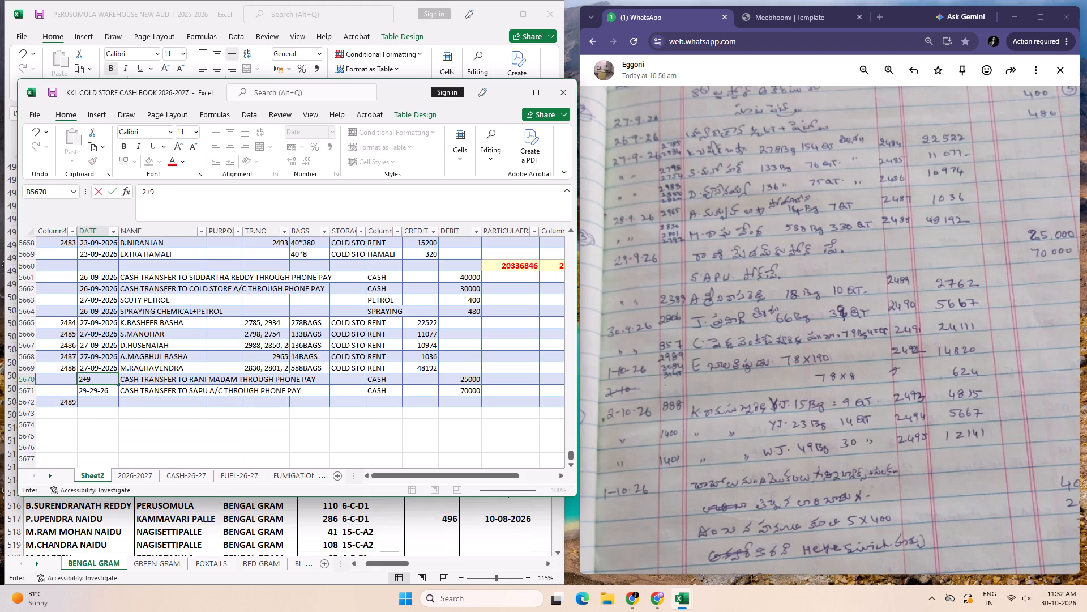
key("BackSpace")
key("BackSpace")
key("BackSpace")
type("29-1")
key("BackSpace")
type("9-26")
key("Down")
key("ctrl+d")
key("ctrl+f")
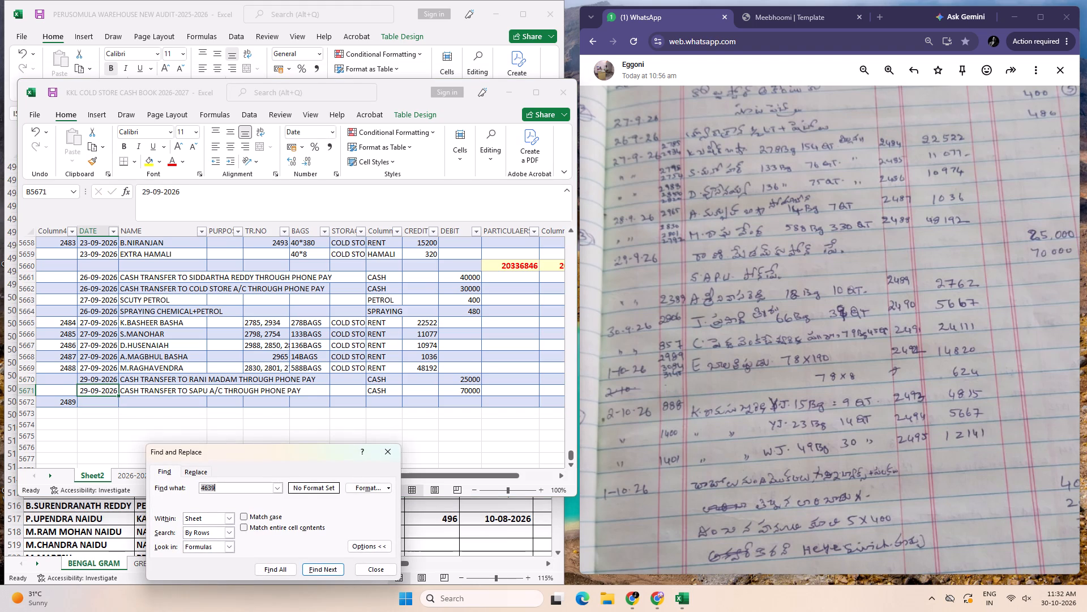
Dismiss the Find and Replace dialog and save the cold store cash book.
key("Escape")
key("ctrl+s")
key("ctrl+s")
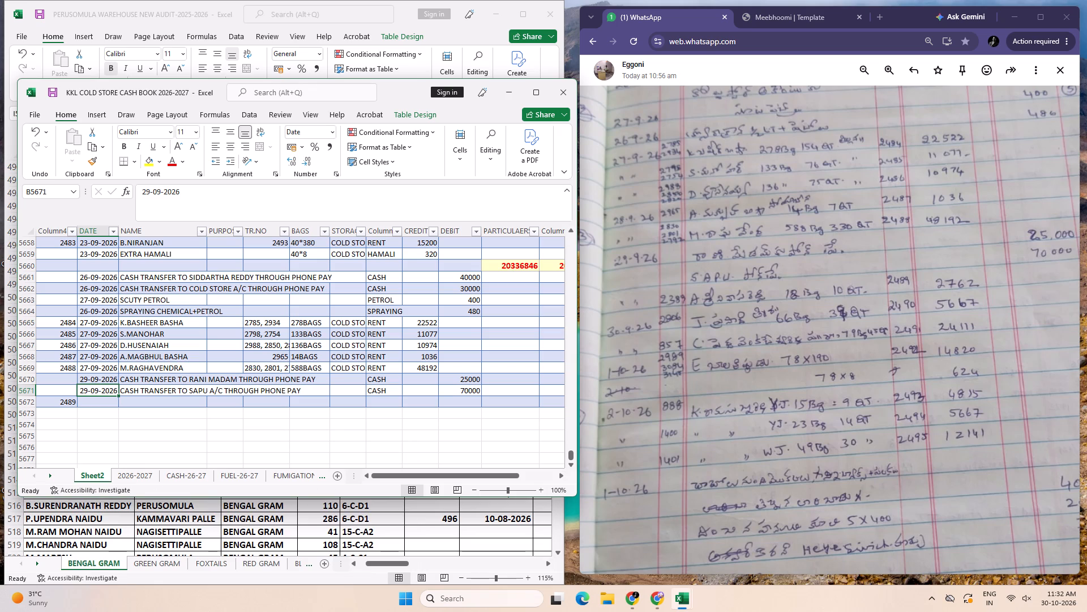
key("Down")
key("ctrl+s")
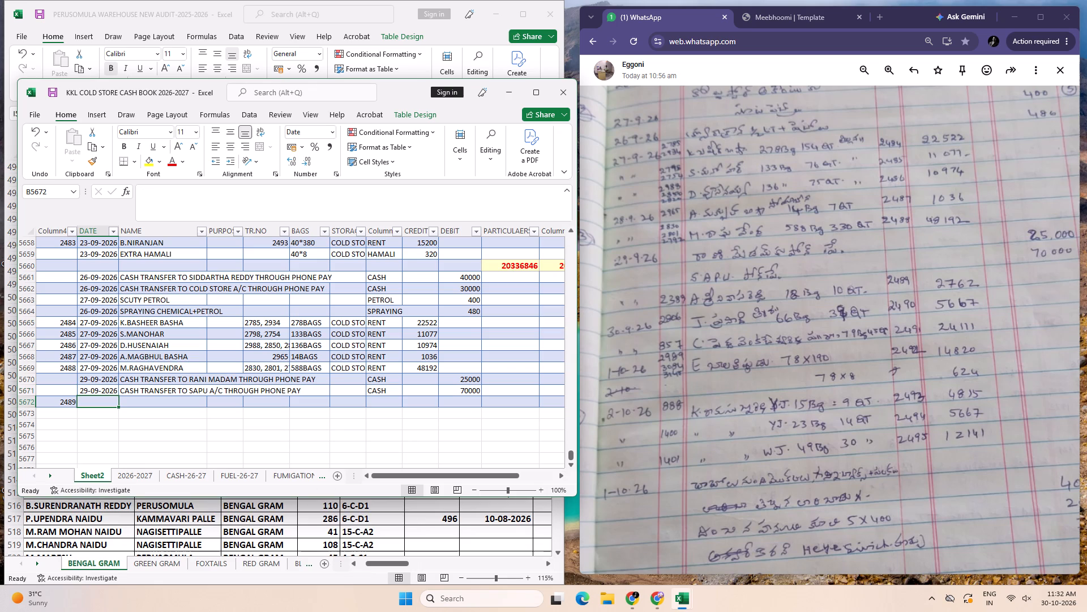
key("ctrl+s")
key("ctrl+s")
Fill the date down to row 5672 and enter the customer's name for receipt 2489 from the handwritten page.
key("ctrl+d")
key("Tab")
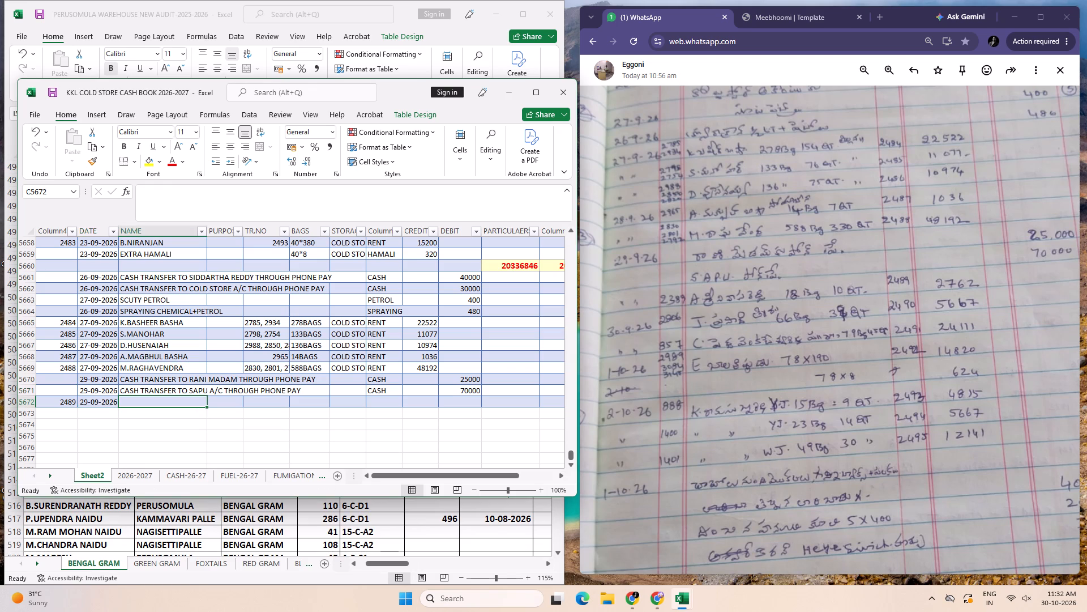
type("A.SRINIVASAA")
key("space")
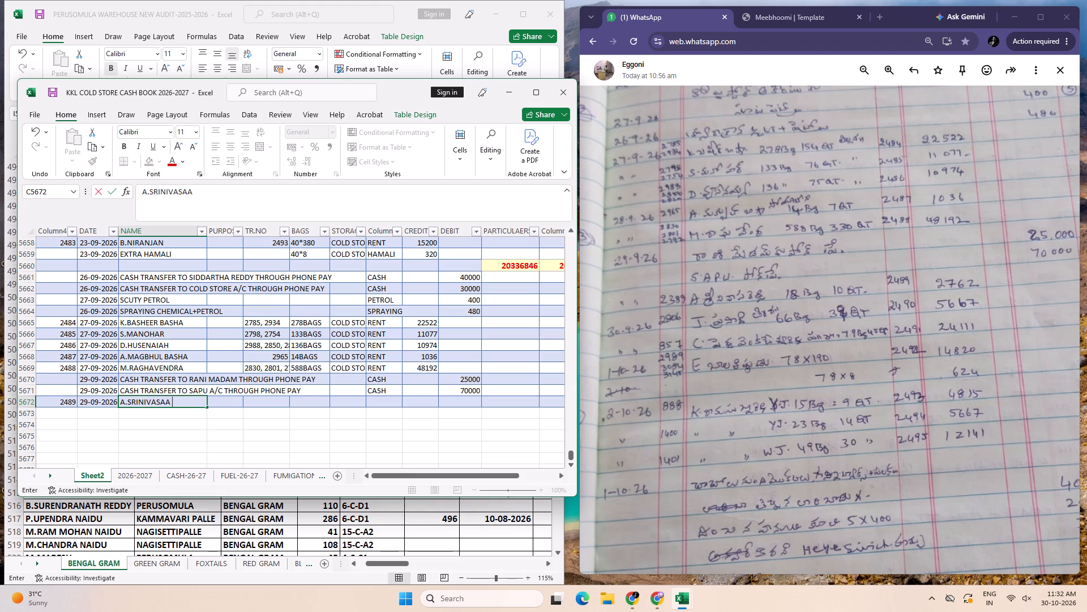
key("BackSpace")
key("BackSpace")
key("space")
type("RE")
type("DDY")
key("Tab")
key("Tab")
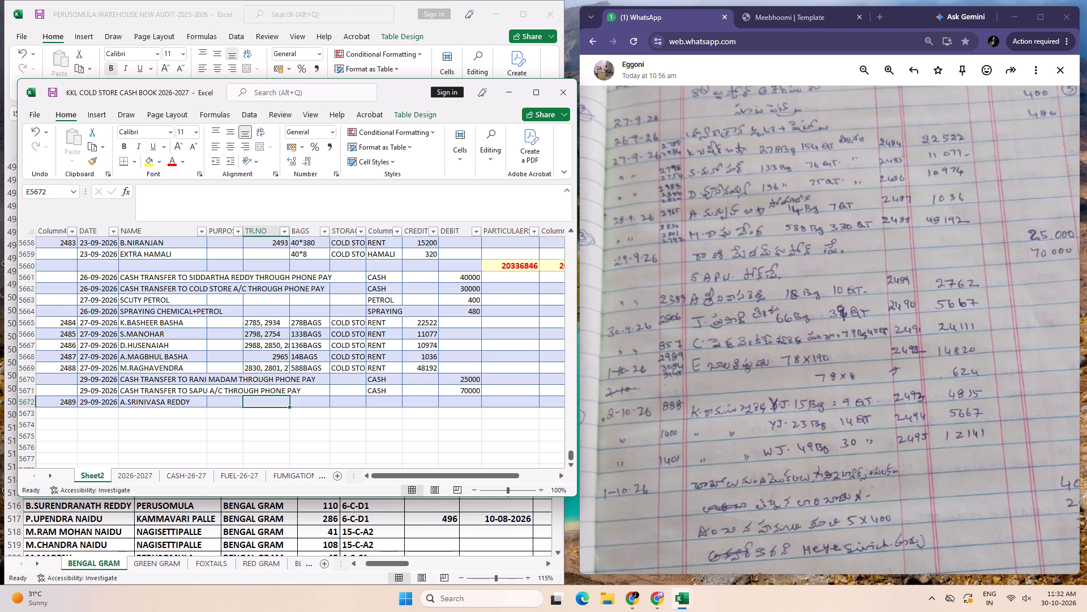
Complete row 5672 with TR.NO 2389, 18BAGS, COLD STORE, RENT and a CREDIT of 2762.
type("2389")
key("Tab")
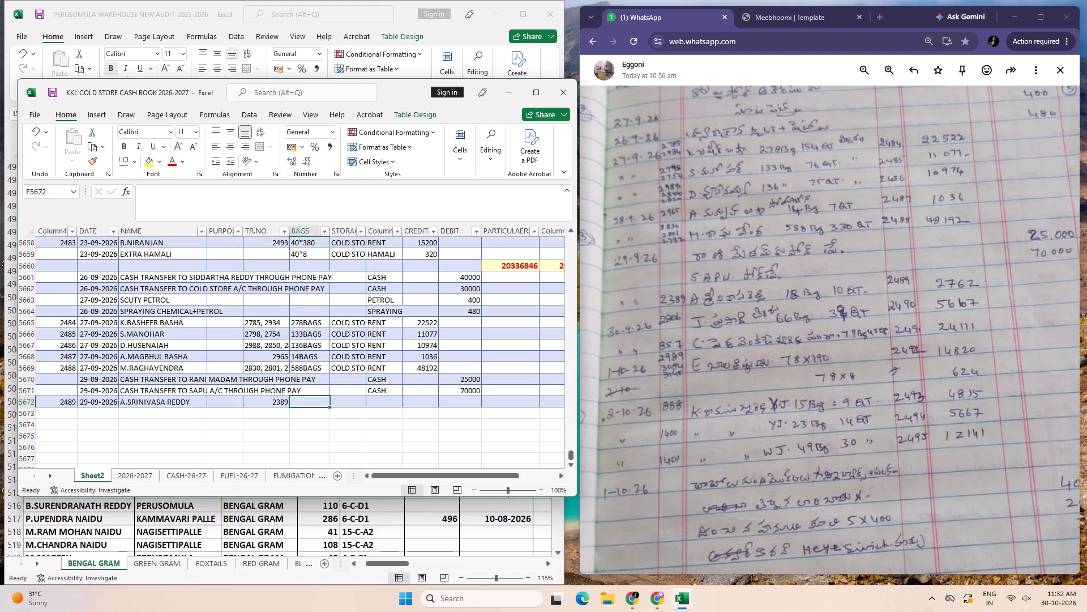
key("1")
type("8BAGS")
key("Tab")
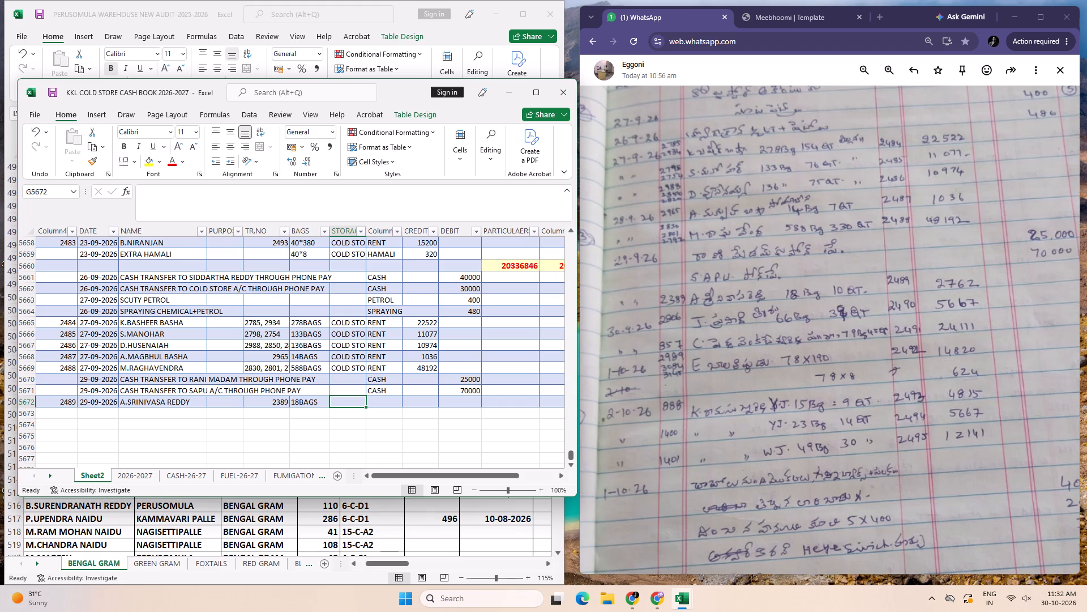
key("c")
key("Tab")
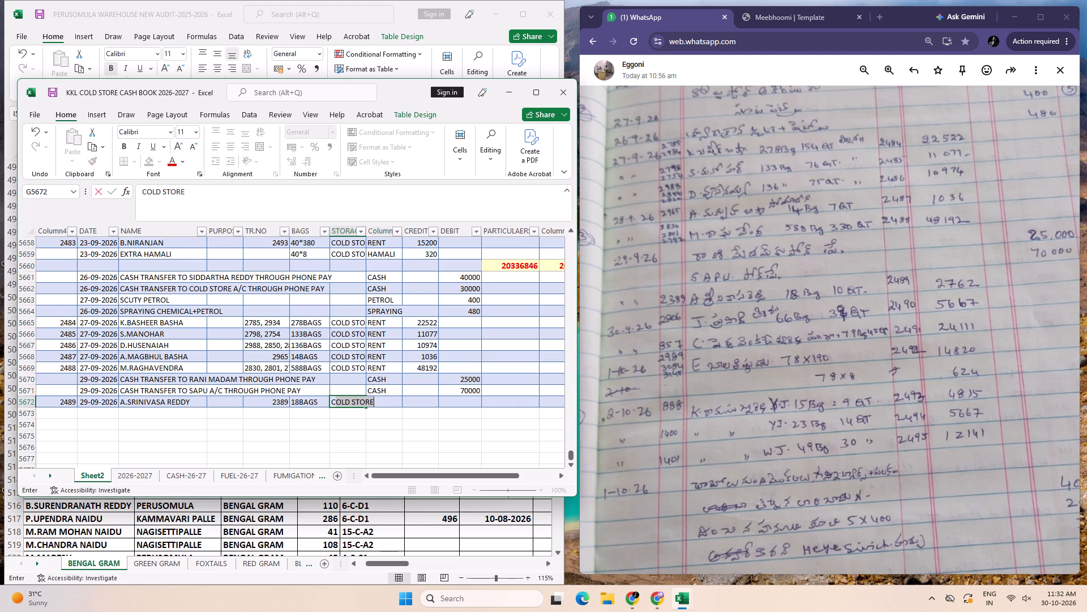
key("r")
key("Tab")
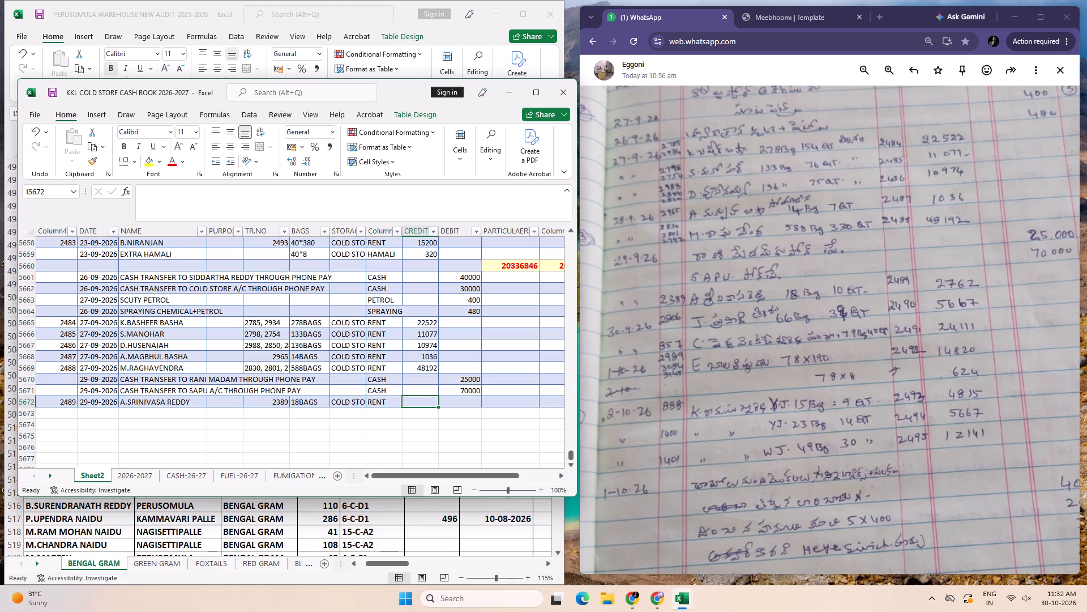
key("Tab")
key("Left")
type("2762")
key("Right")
Start row 5673 with a CREDIT of 5667, filling down RENT and COLD STORE from row 5672.
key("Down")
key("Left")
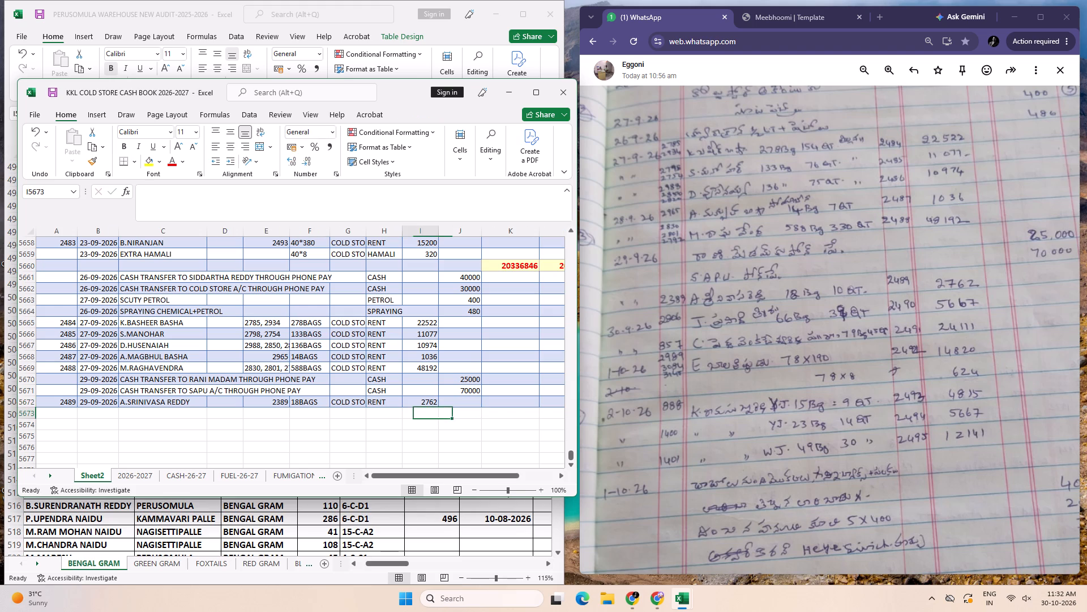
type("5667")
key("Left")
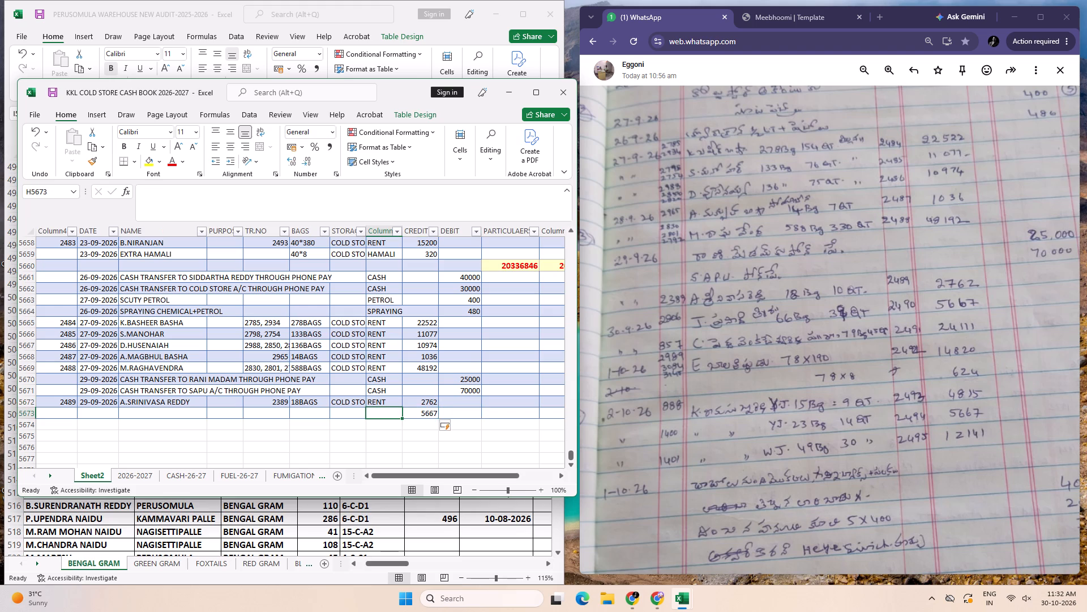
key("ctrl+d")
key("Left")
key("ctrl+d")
Enter 66BAGS under BAGS and 2806 under TR.NO in row 5673.
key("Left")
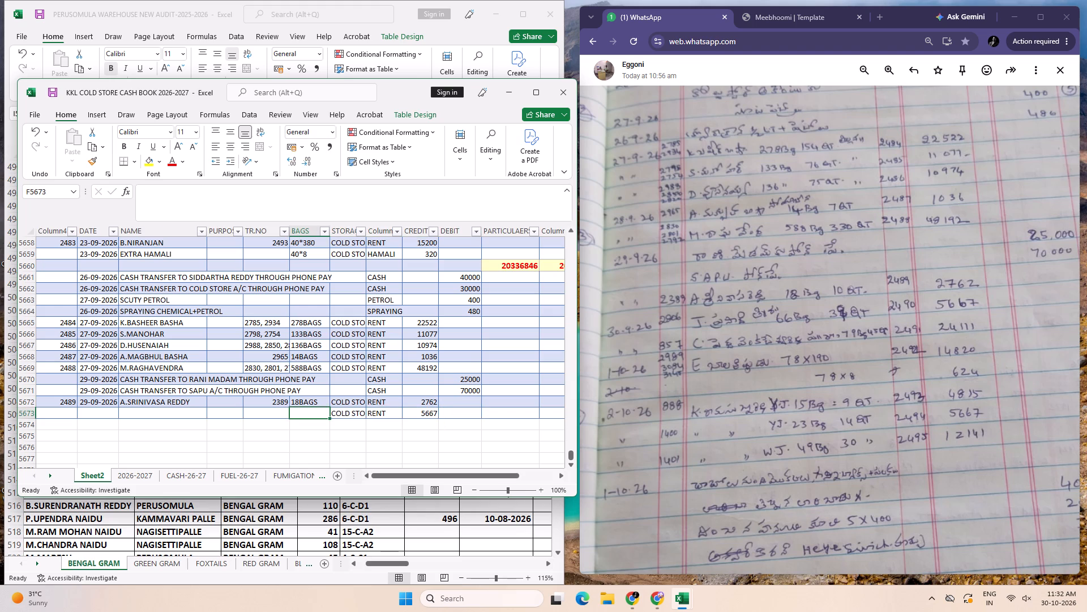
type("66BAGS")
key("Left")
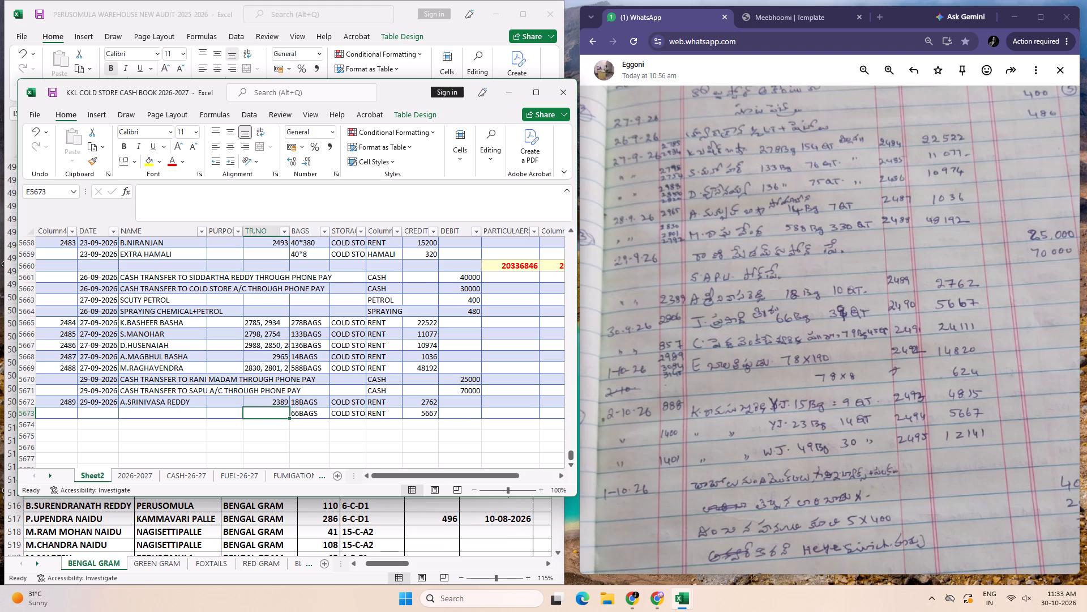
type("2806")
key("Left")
Enter receipt number 2490 and the date 30-9-26 in row 5673, and save the workbook.
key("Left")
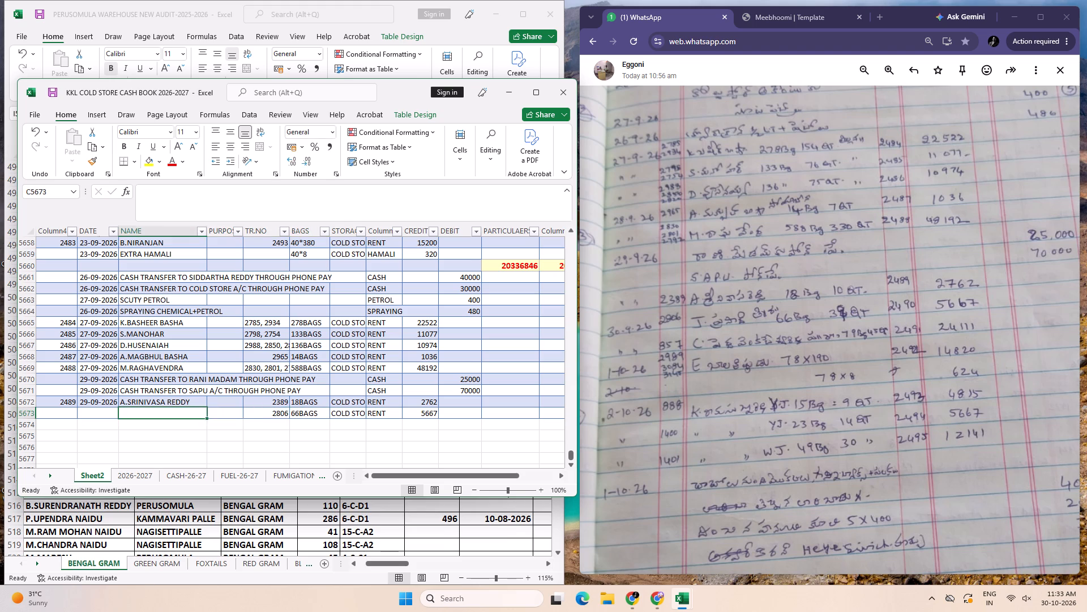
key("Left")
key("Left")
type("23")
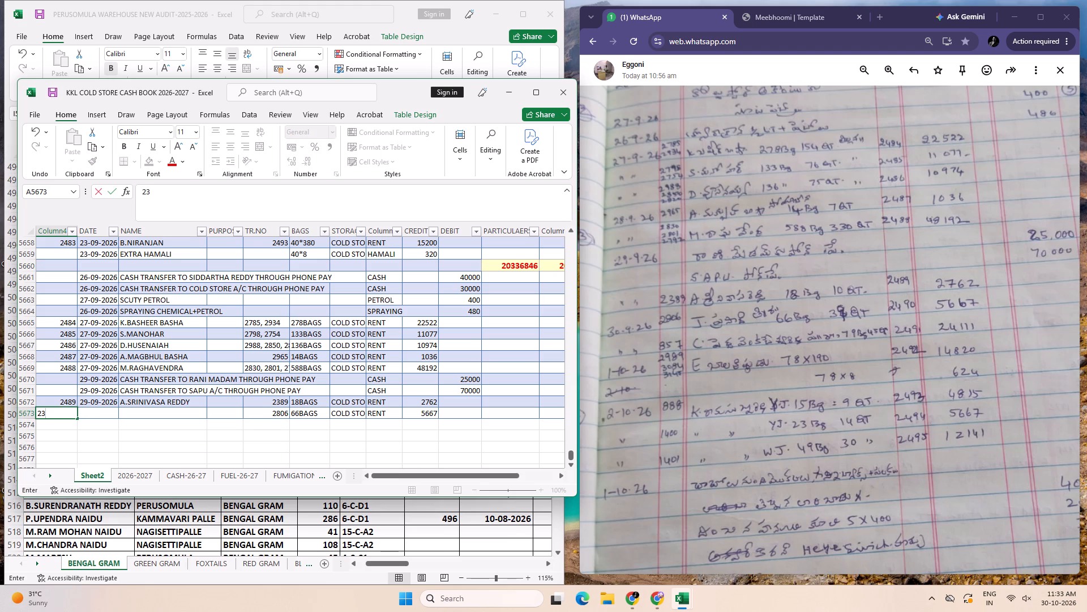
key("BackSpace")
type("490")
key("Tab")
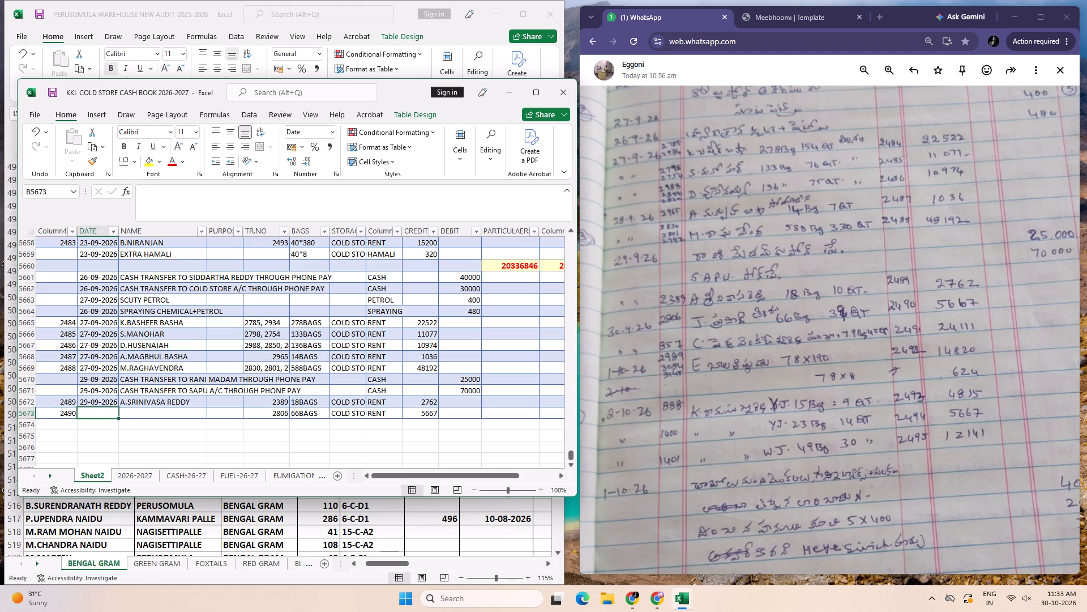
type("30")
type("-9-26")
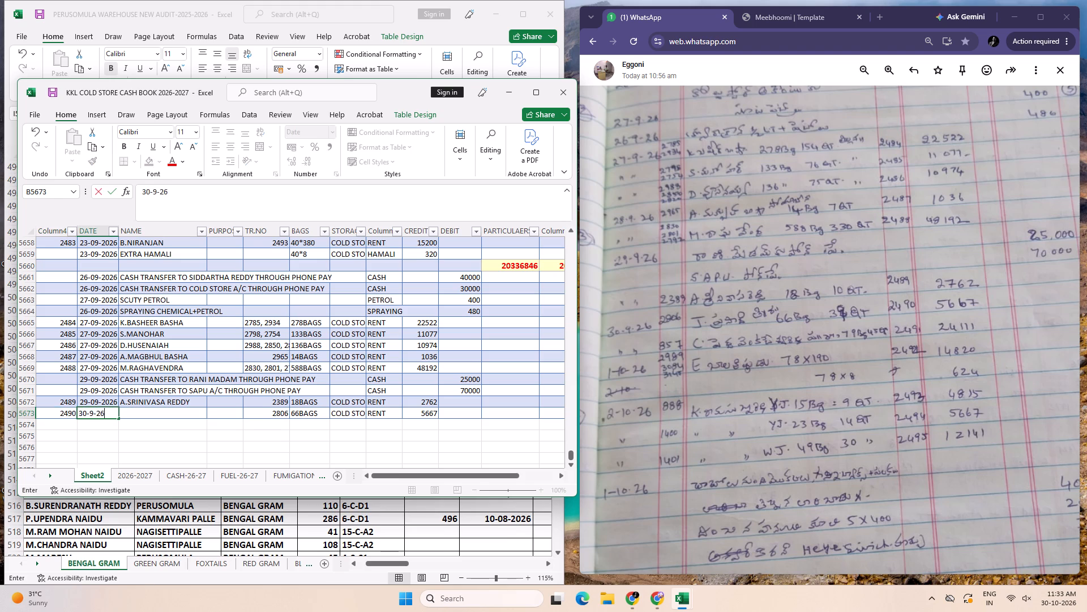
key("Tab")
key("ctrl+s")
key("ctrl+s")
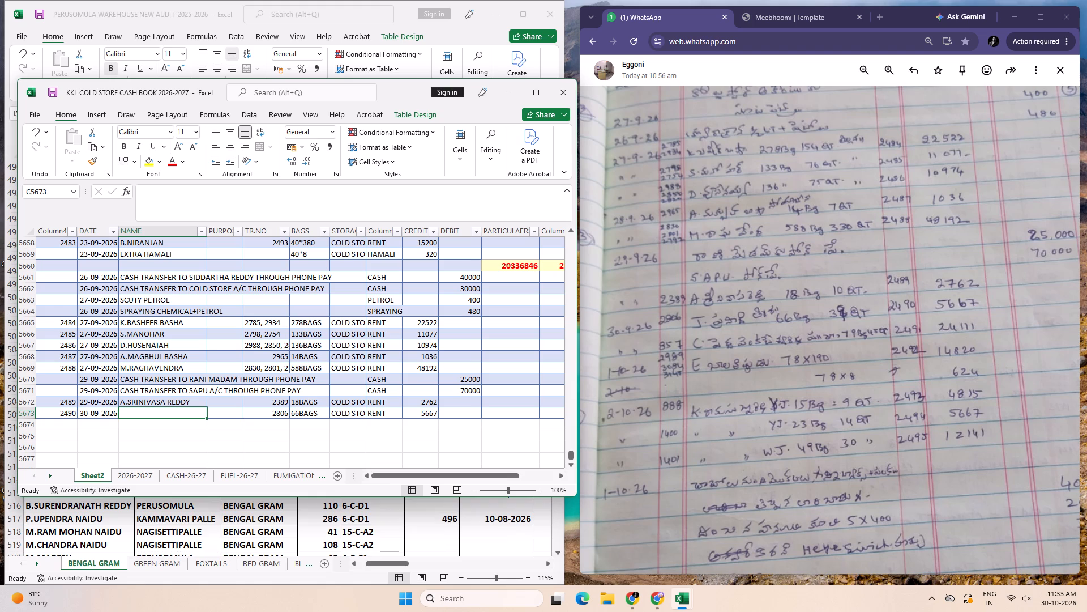
Enter the customer's name for receipt 2490 in the NAME column of row 5673.
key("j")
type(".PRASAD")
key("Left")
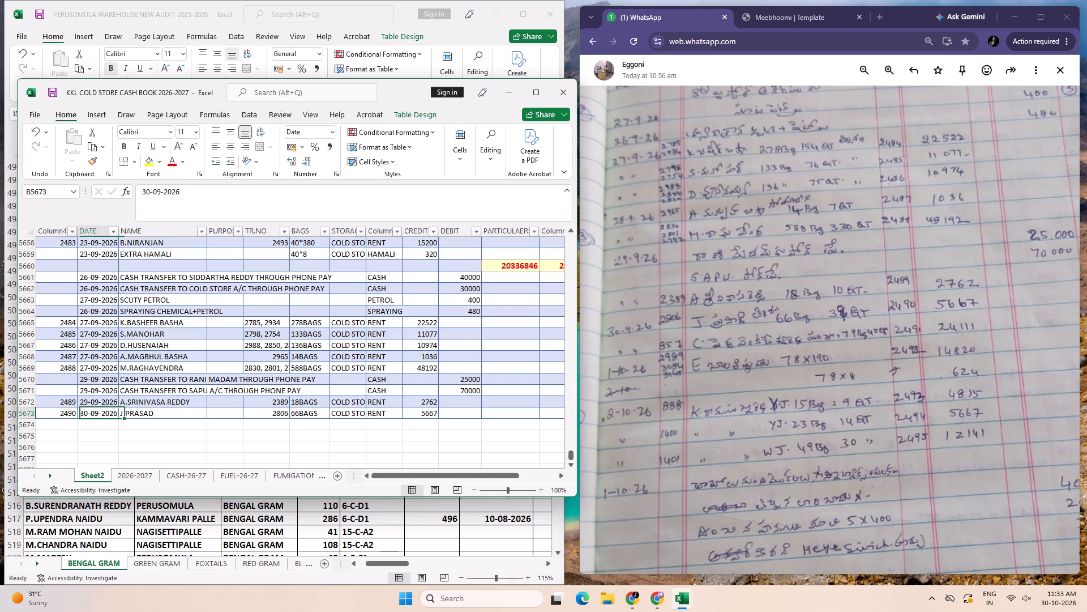
Start row 5674 with receipt number 2491 and fill the date down from row 5673.
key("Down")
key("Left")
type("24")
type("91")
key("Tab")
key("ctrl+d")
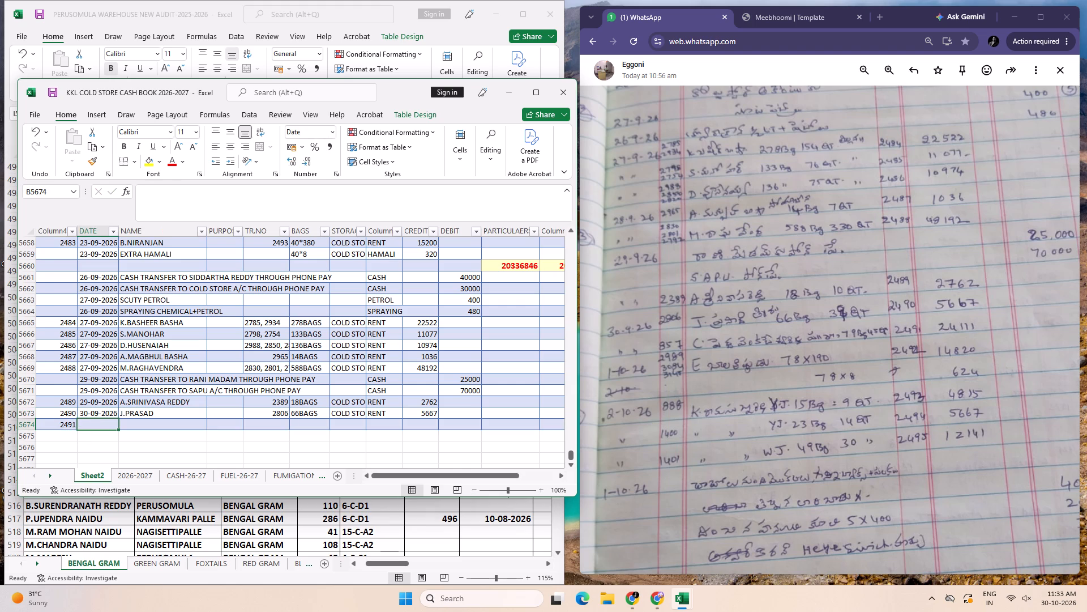
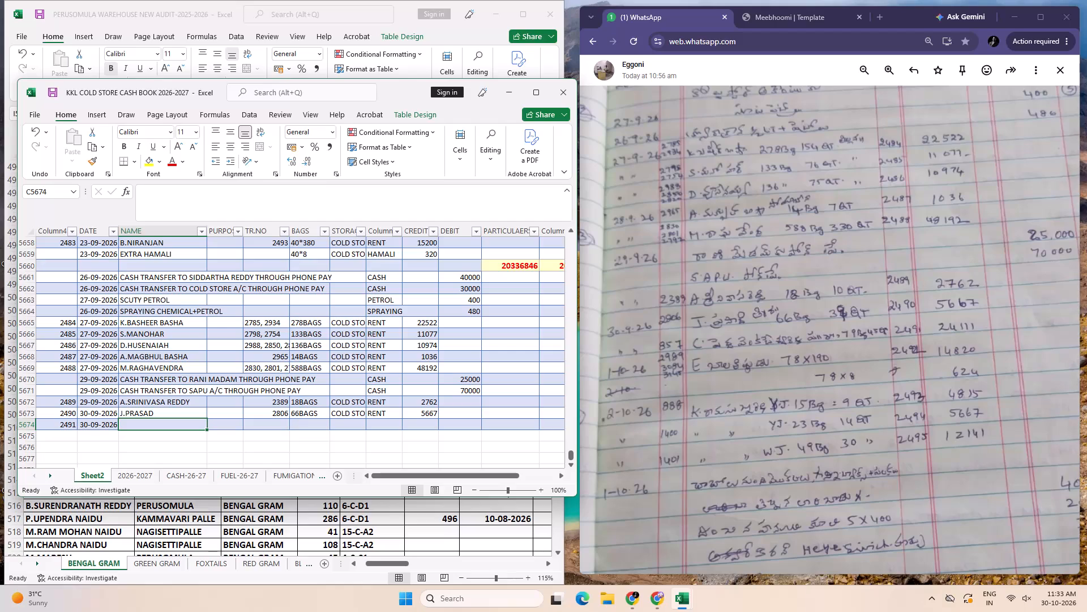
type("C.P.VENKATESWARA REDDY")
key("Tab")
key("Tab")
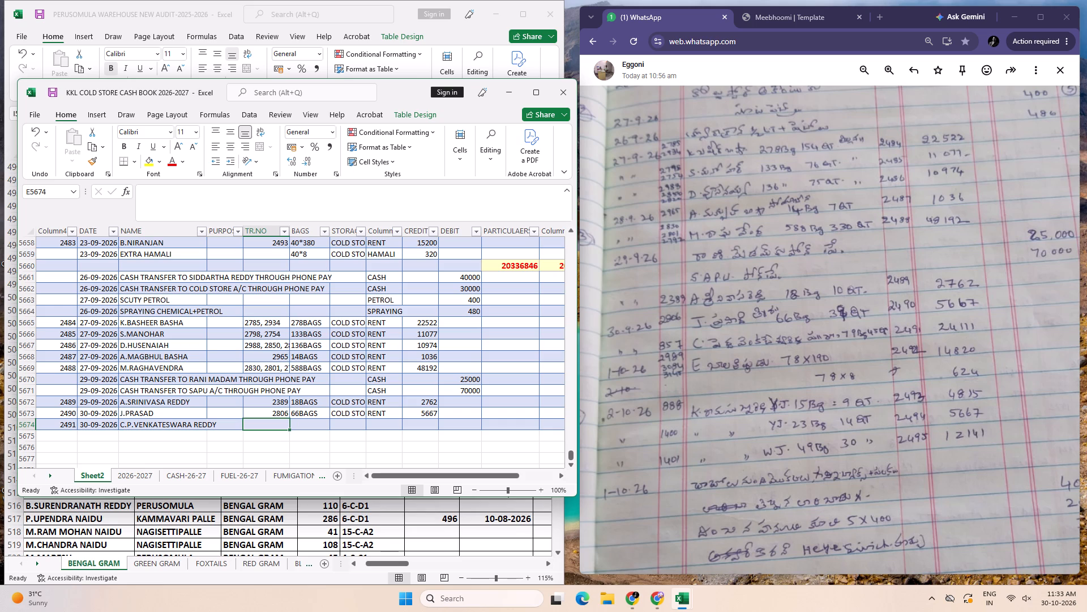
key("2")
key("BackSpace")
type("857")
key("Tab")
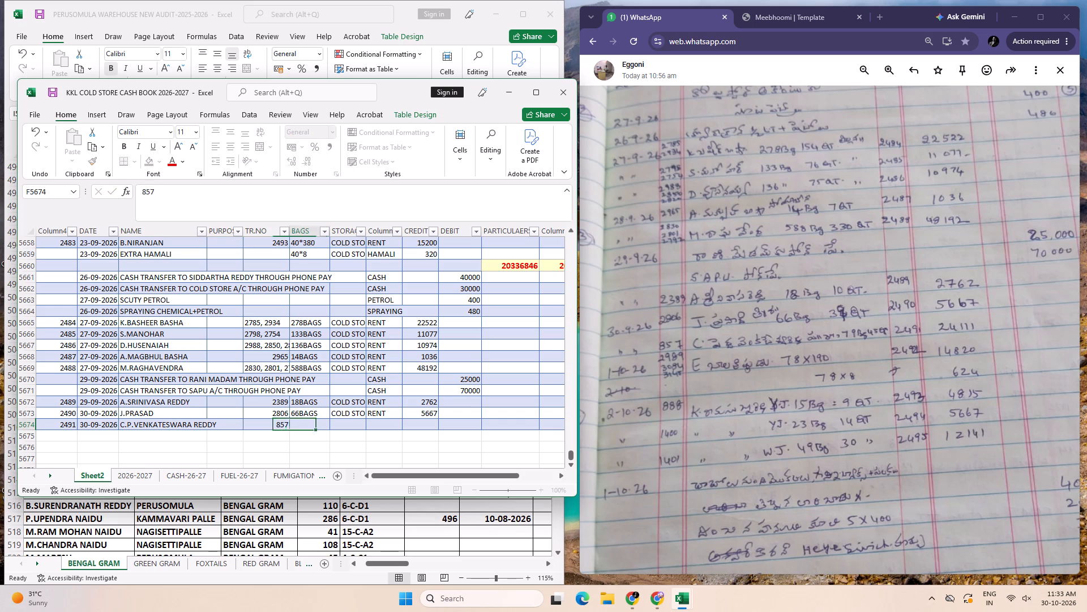
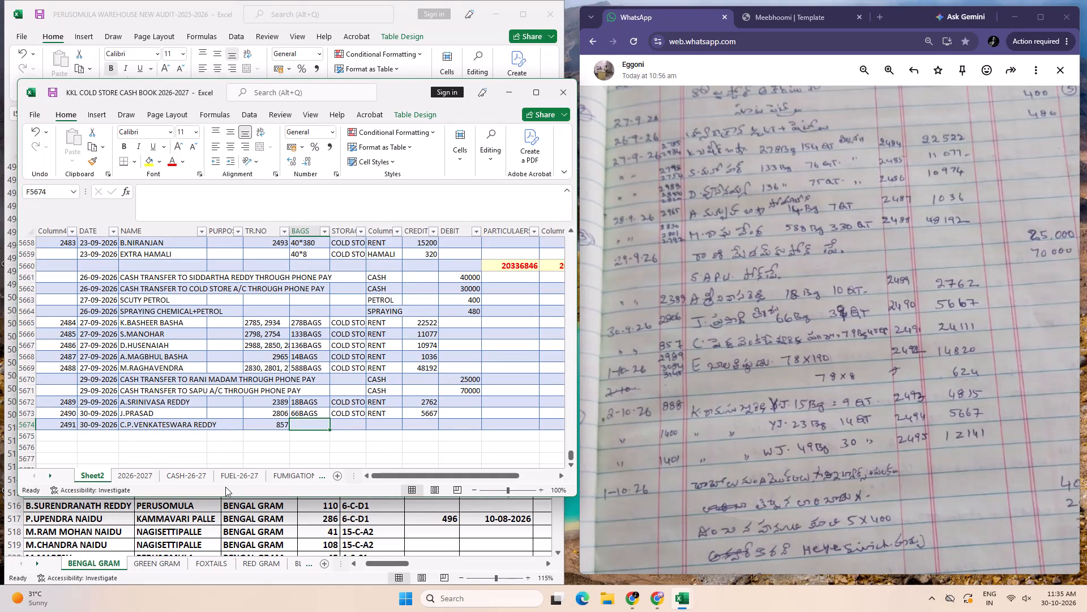
Complete row 5674 with 79BAGS, COLD STORE storage, RENT and a credit of 24111, and save the workbook.
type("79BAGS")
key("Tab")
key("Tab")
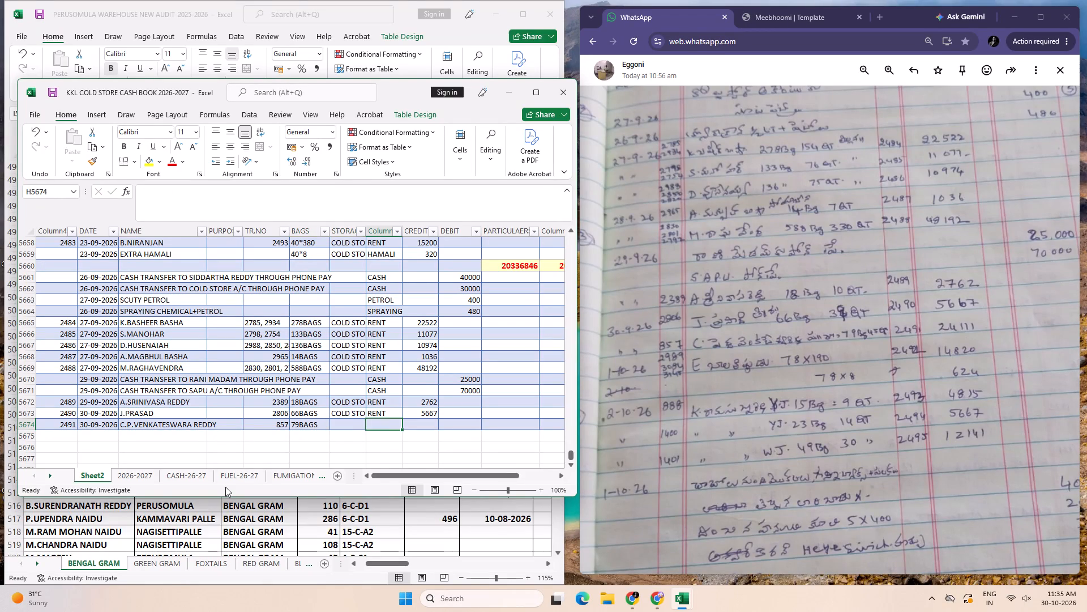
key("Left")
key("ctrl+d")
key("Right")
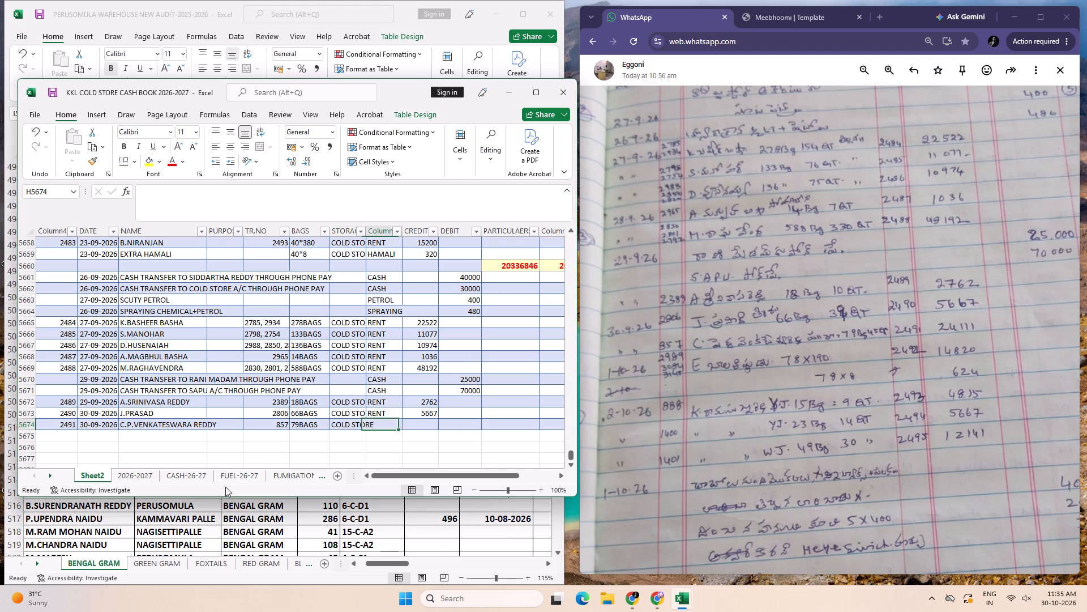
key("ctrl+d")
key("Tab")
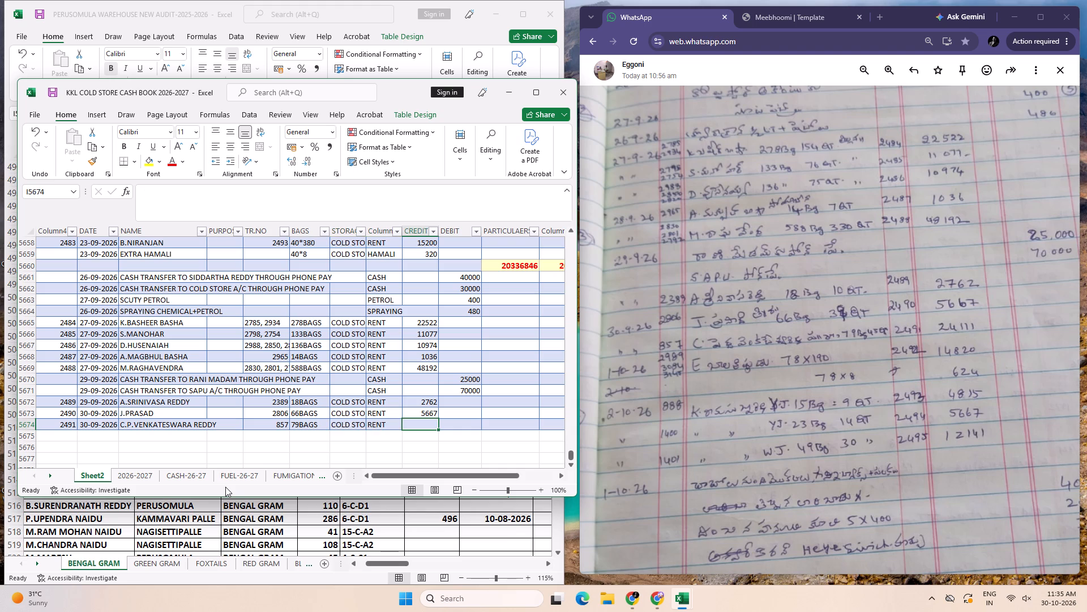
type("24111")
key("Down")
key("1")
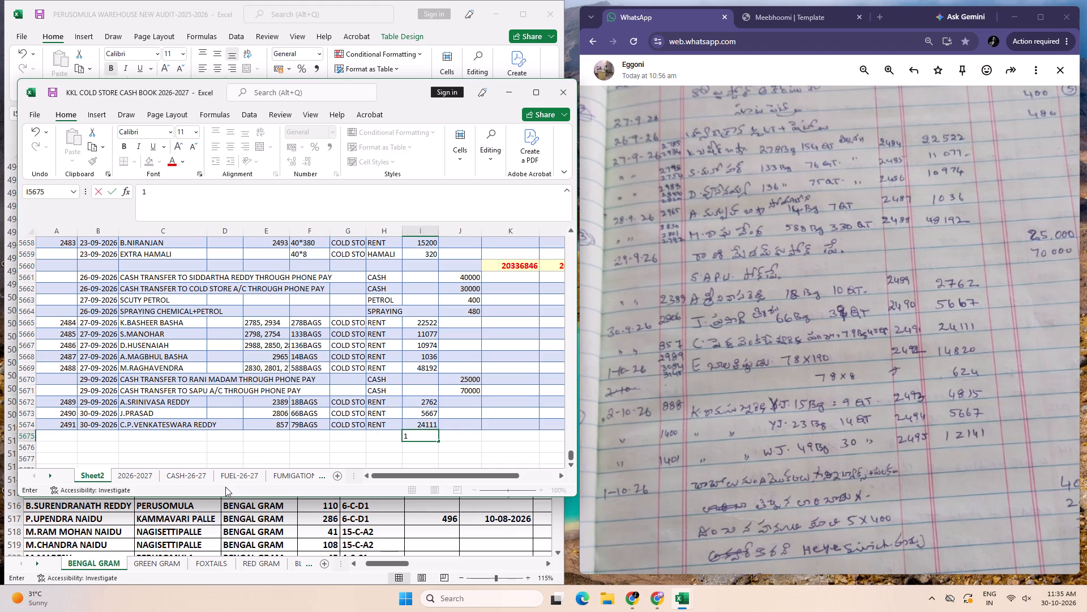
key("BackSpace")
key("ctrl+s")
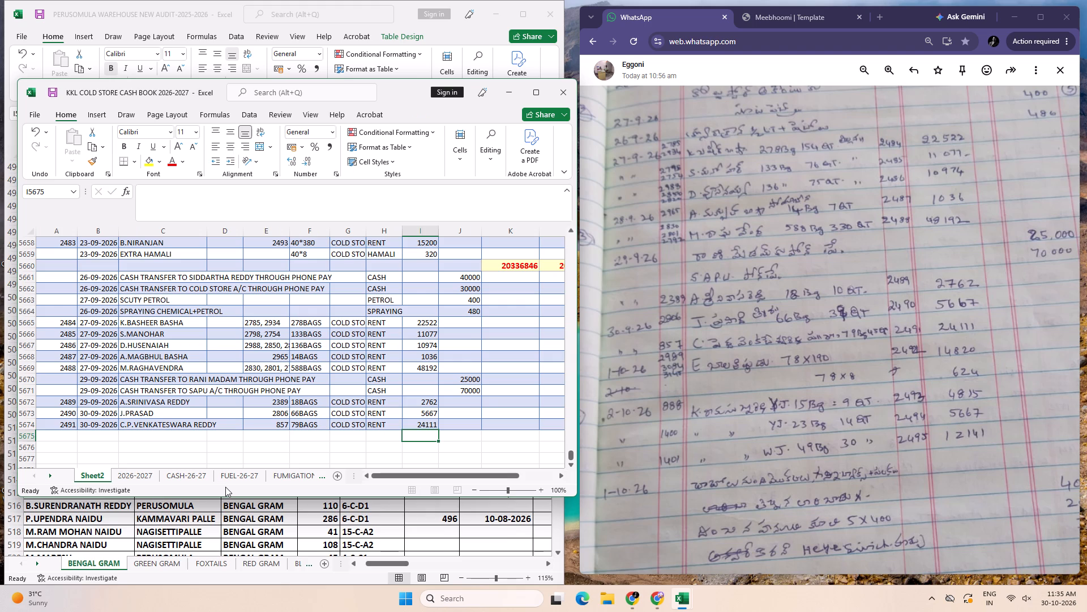
Start row 5675 with receipt number 2492 and the date 01-10-26.
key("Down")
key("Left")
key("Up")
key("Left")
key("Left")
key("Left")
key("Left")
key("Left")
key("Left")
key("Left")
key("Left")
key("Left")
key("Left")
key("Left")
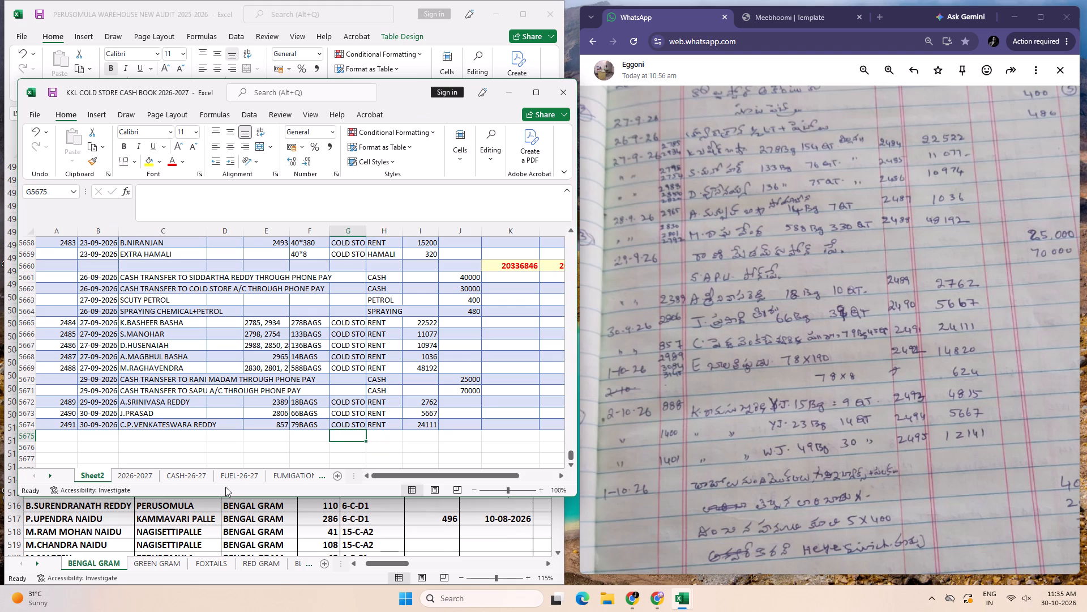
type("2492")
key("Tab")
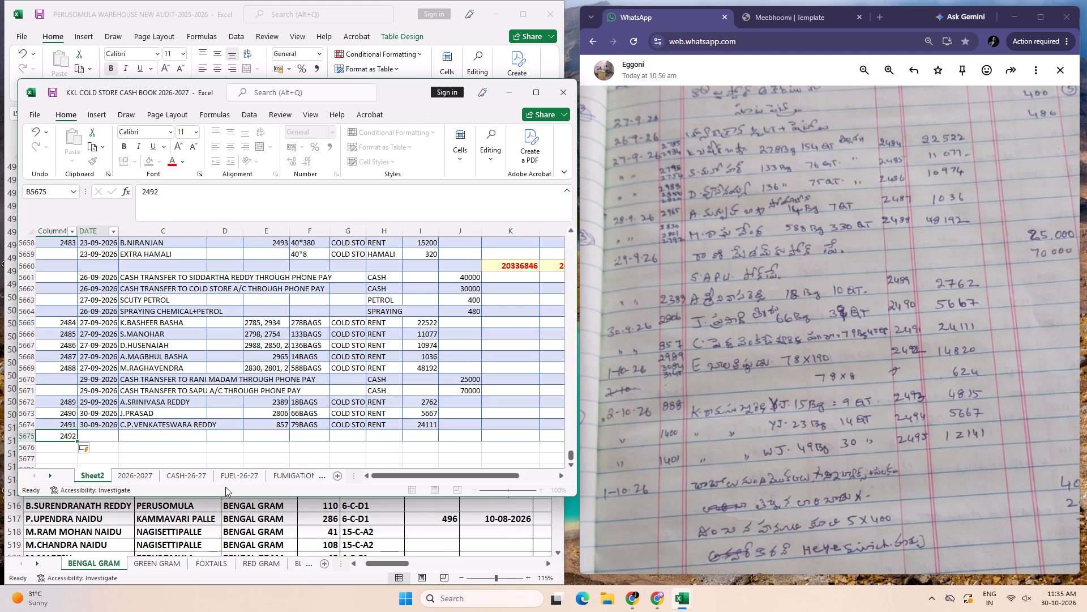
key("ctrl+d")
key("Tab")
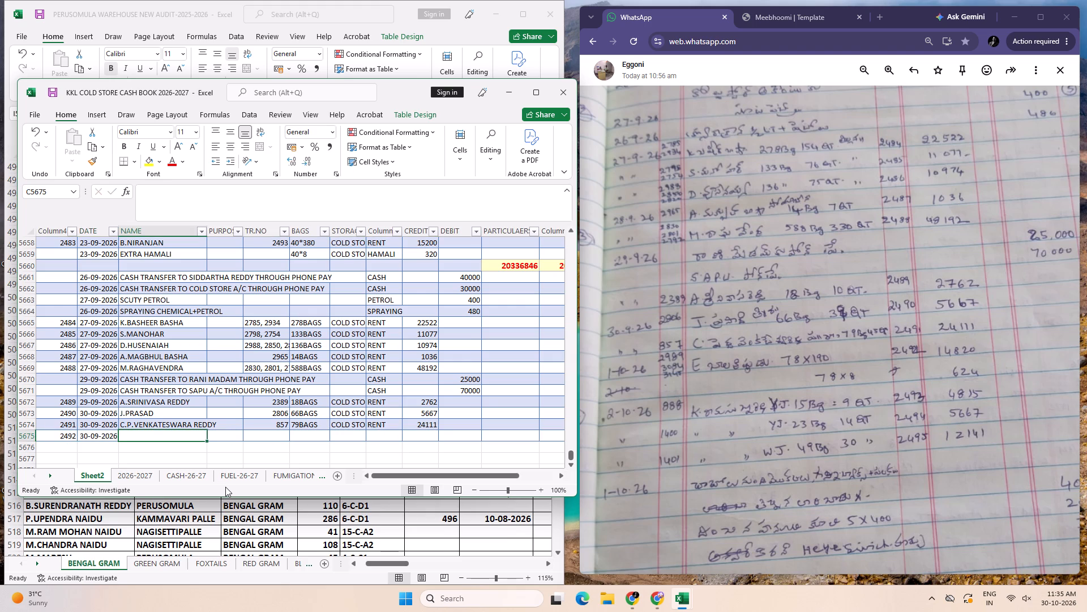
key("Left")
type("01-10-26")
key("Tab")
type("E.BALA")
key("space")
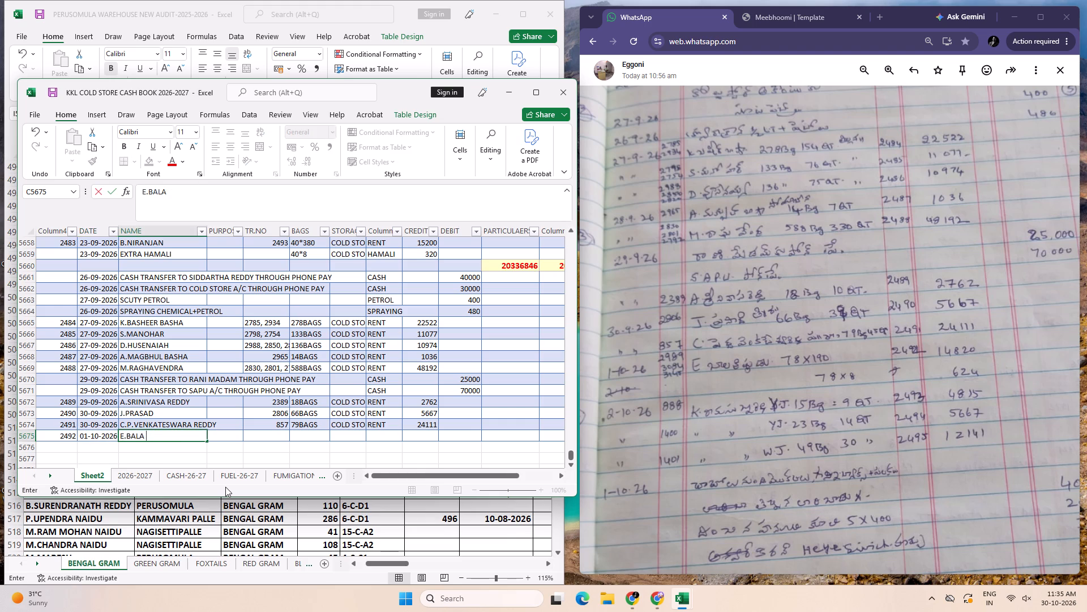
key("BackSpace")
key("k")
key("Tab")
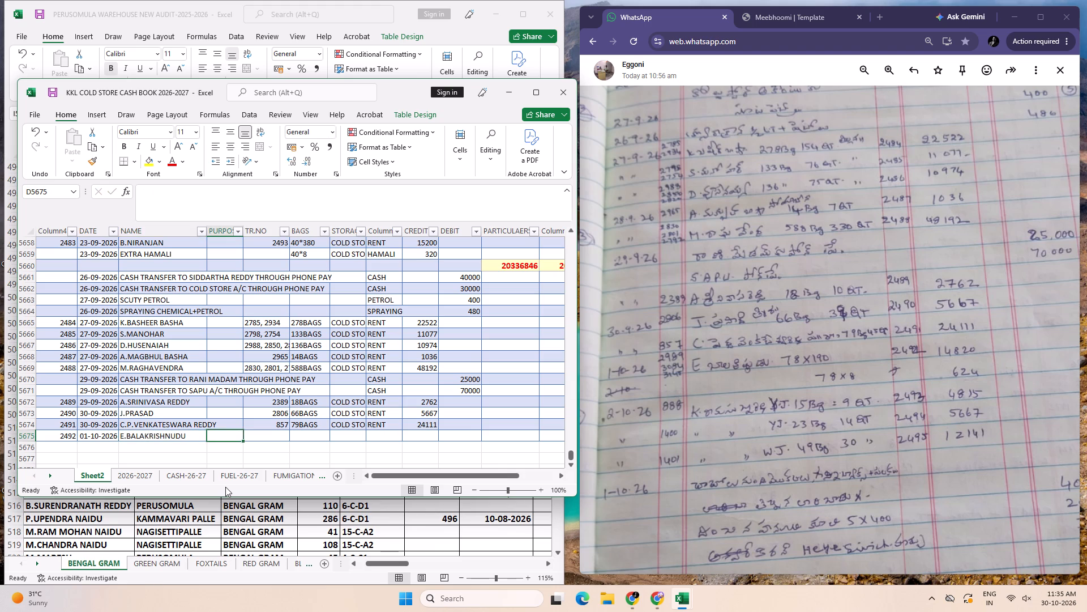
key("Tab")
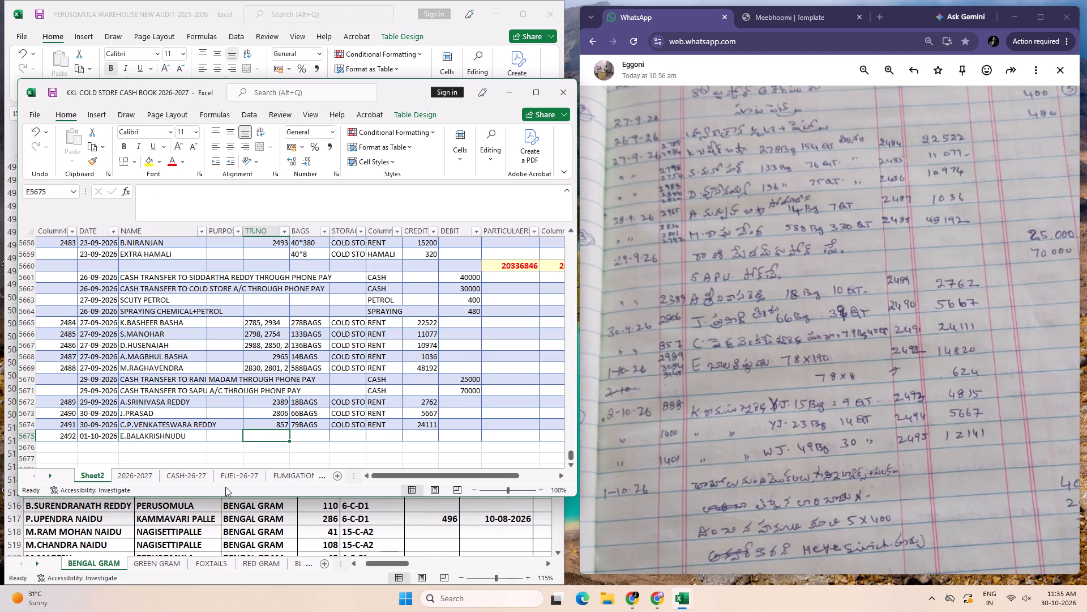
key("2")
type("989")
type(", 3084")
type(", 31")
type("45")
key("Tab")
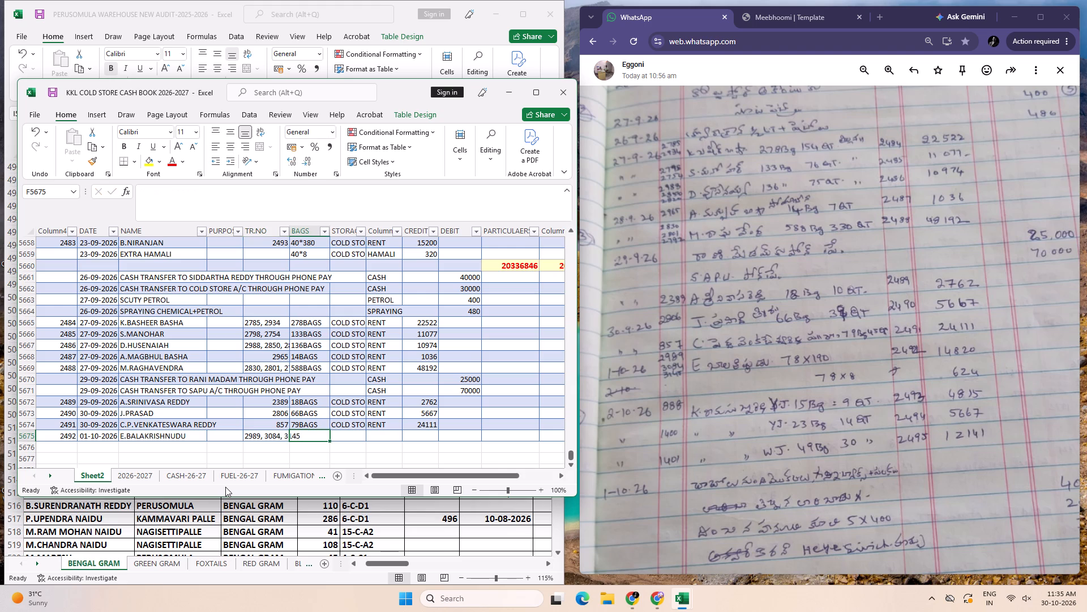
Enter 78*190 under BAGS for receipt 2492 in row 5675.
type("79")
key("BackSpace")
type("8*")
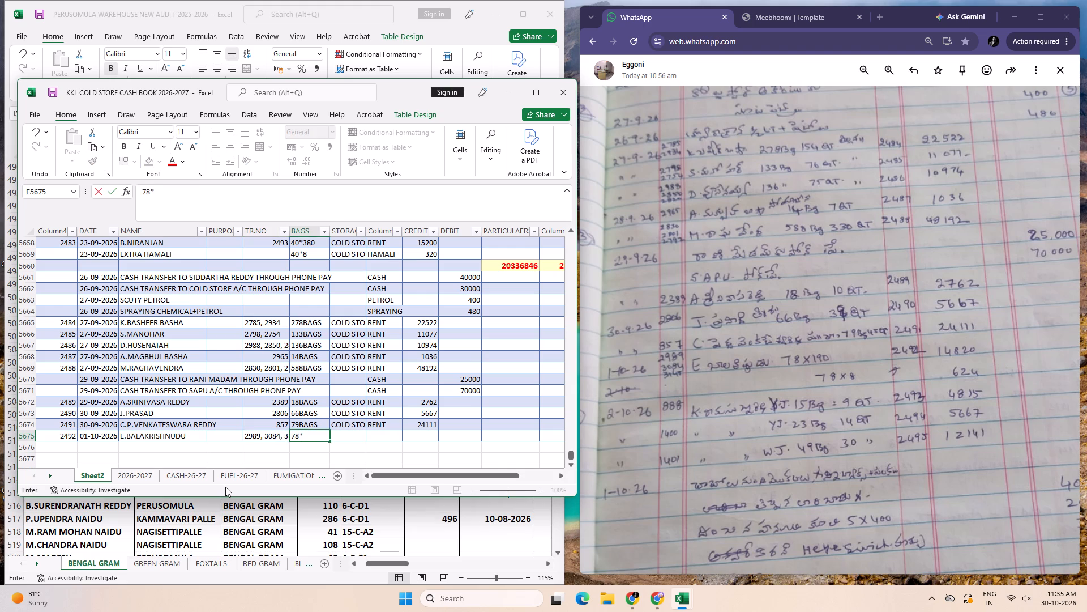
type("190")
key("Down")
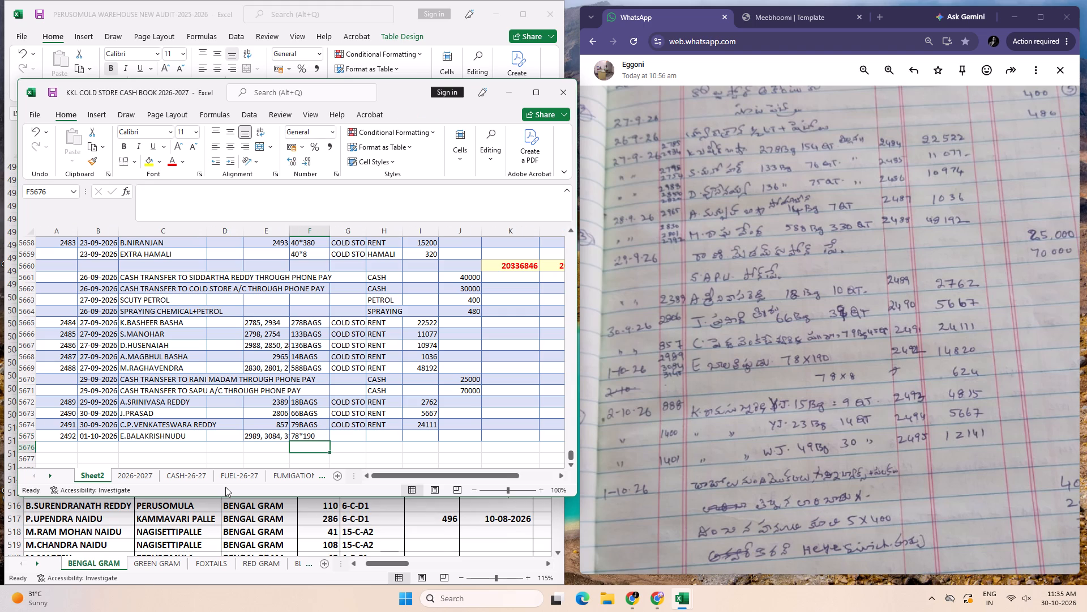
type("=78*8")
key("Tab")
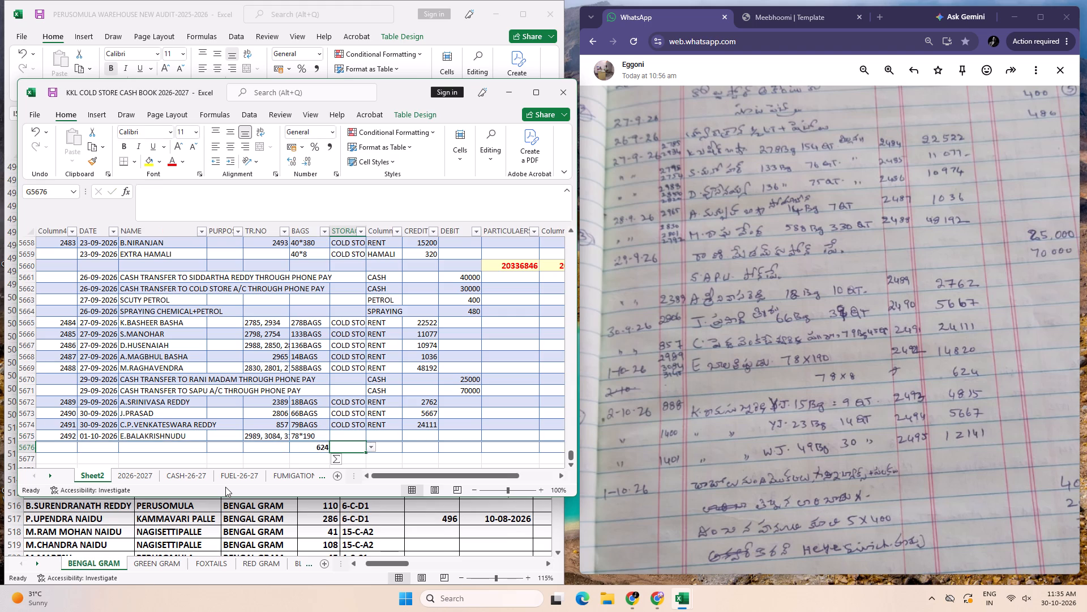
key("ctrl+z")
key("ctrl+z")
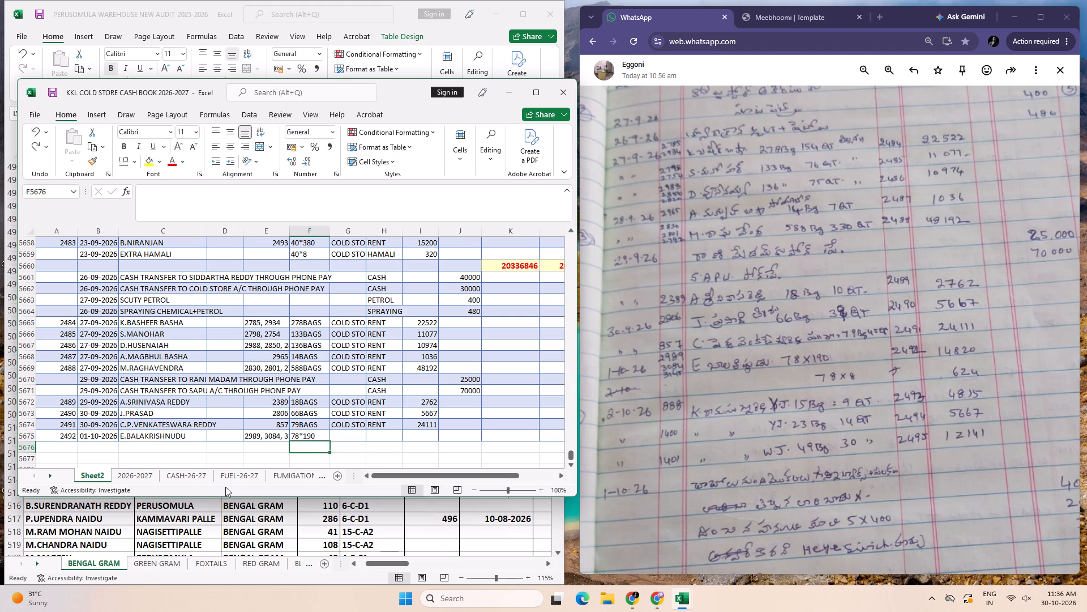
Enter 78*8 as text under BAGS in row 5676 and copy the date 01-10-2026 from the row above.
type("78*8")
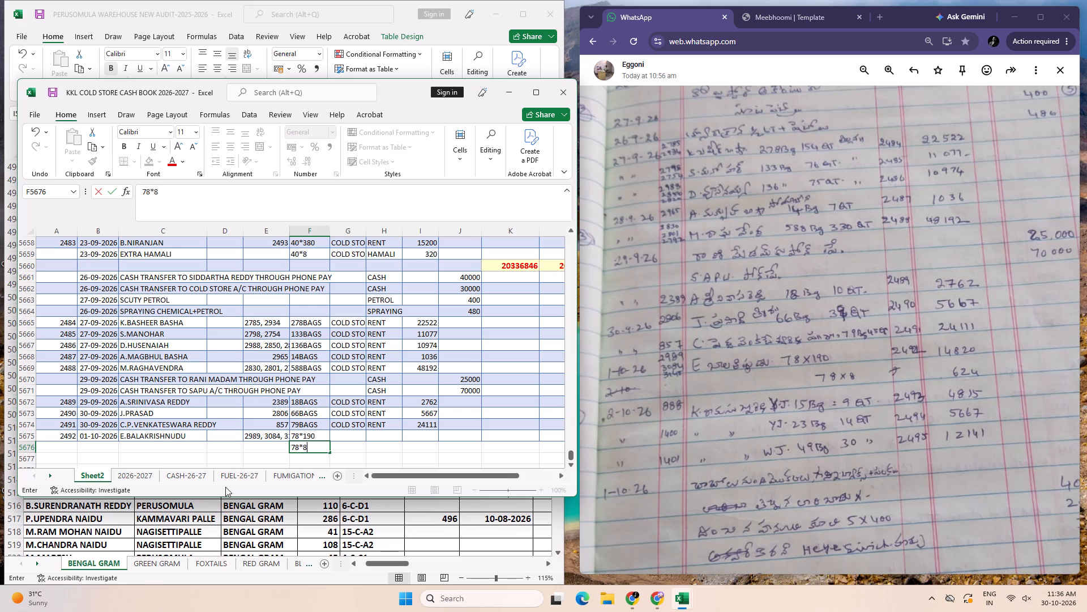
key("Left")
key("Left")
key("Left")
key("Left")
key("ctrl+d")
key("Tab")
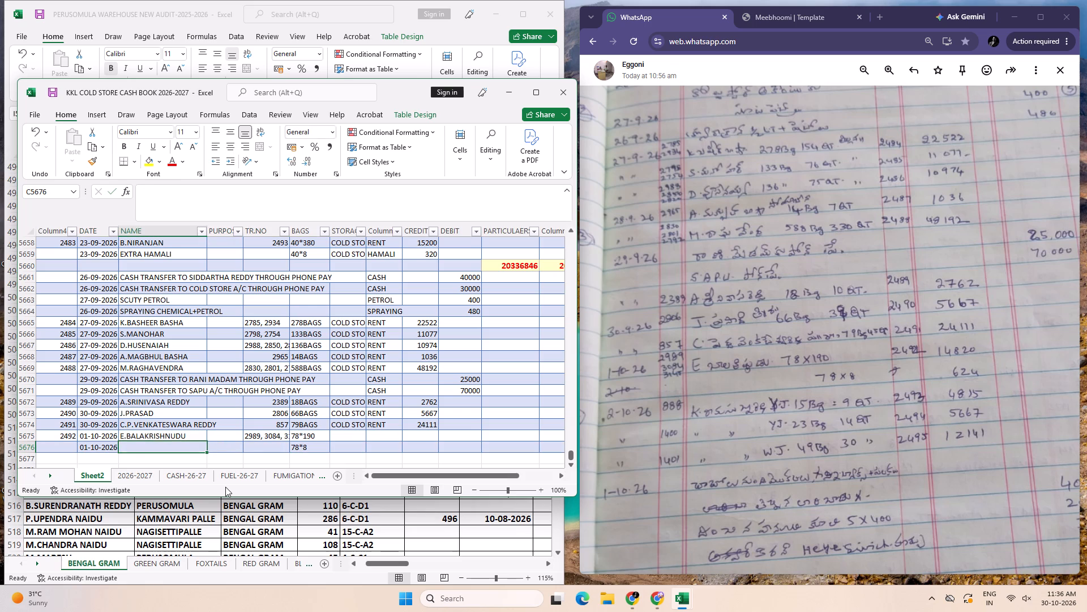
Enter EXTRA HAMALI as the name in row 5676.
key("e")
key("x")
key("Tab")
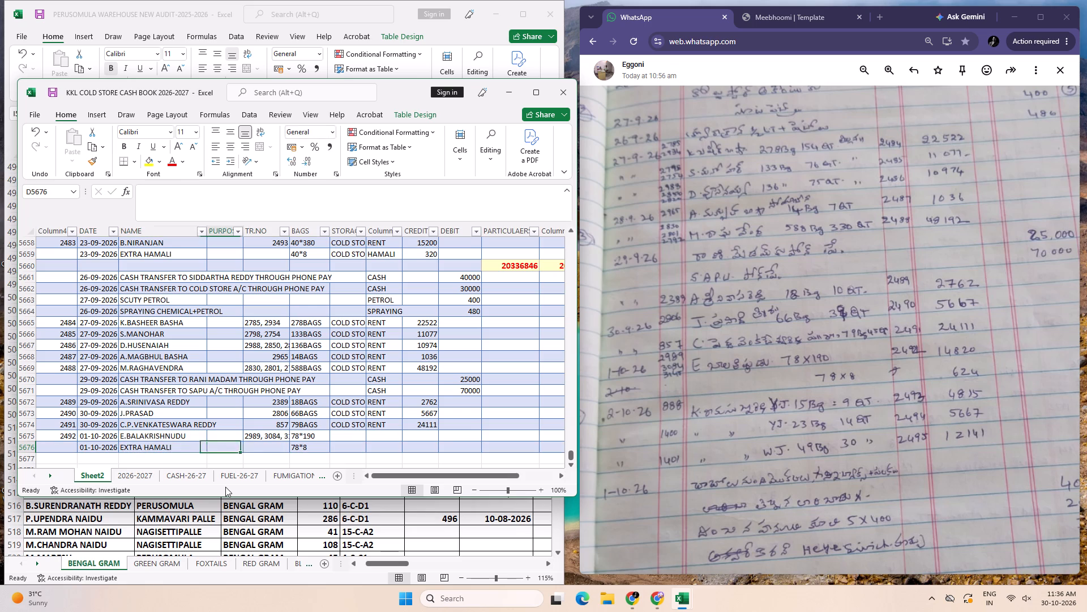
Fill rows 5675 and 5676 with COLD STORE storage, categorising row 5675 as RENT and row 5676 as HAMALI.
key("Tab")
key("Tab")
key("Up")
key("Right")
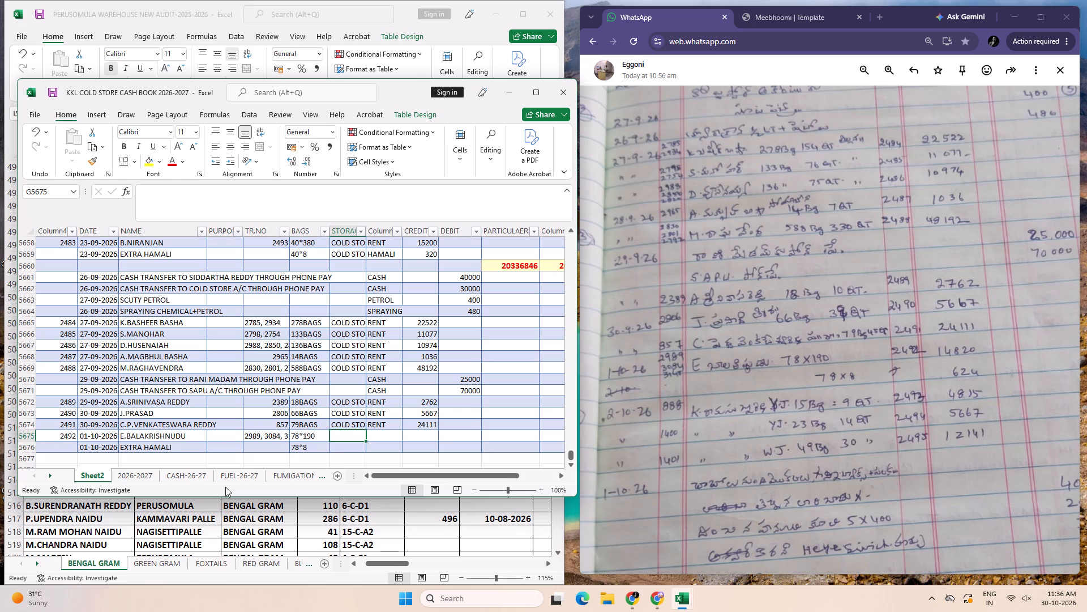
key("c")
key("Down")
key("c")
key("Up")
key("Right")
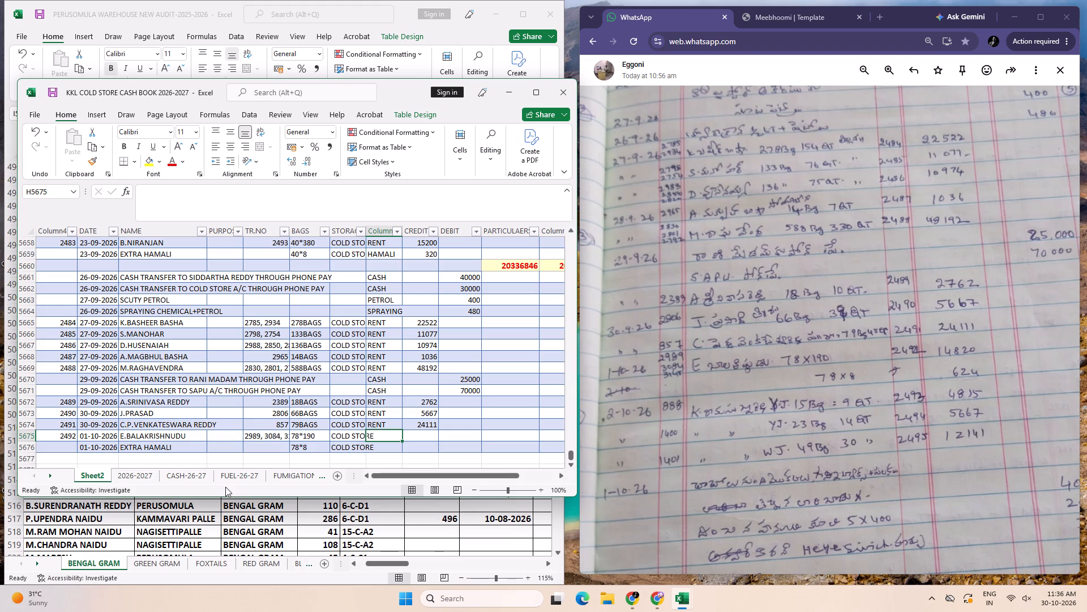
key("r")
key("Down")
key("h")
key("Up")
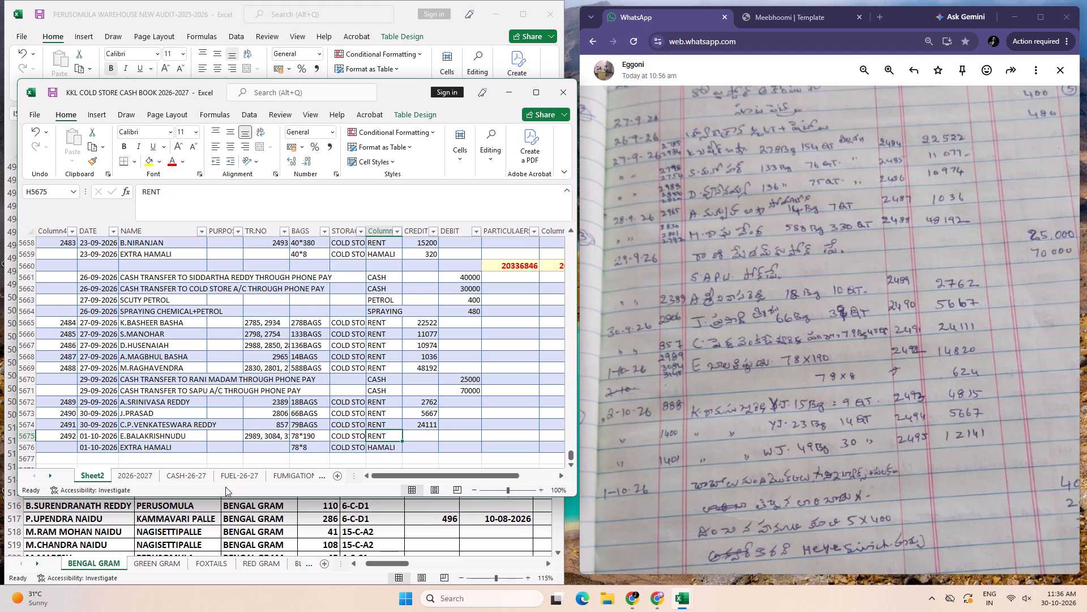
Enter the credit formulas =78*190 in row 5675 and =78*8 in row 5676, and save the workbook.
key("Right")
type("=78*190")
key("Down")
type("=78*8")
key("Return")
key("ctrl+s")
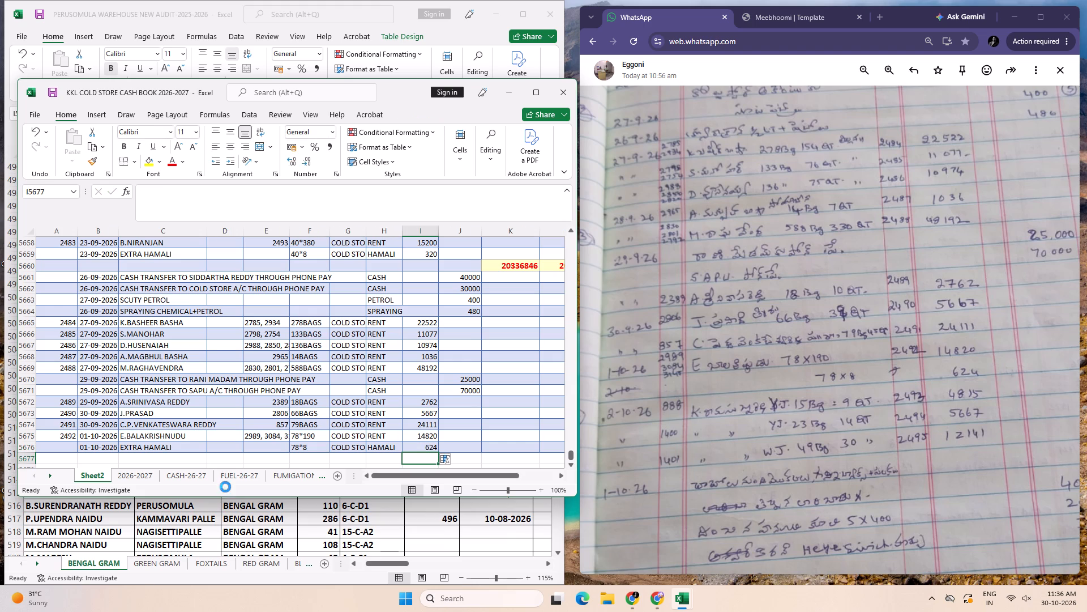
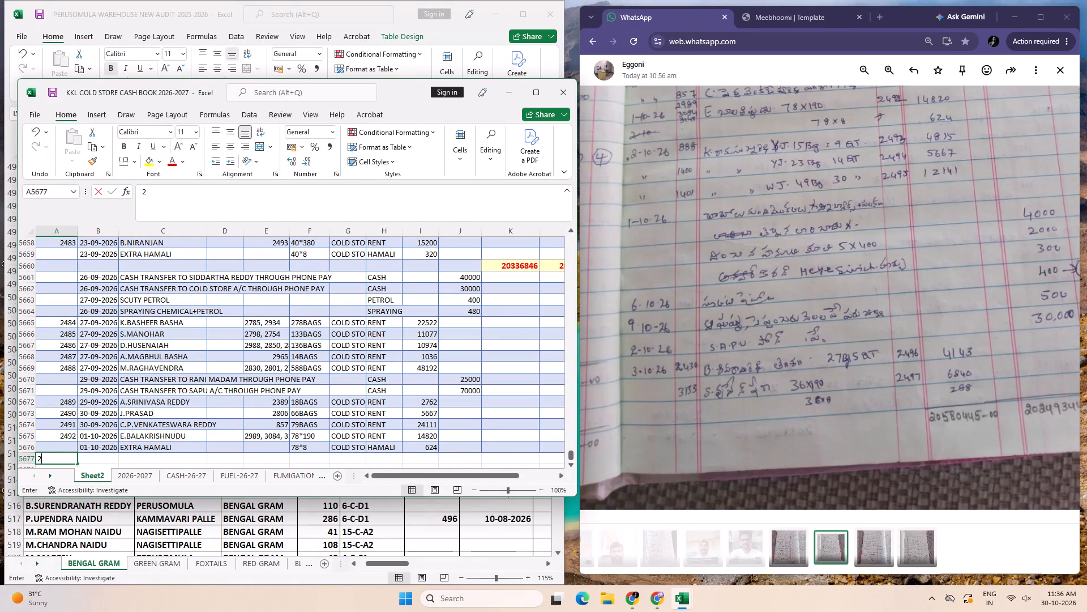
Enter receipt number 2493 in row 5677 of Sheet2 and save the workbook.
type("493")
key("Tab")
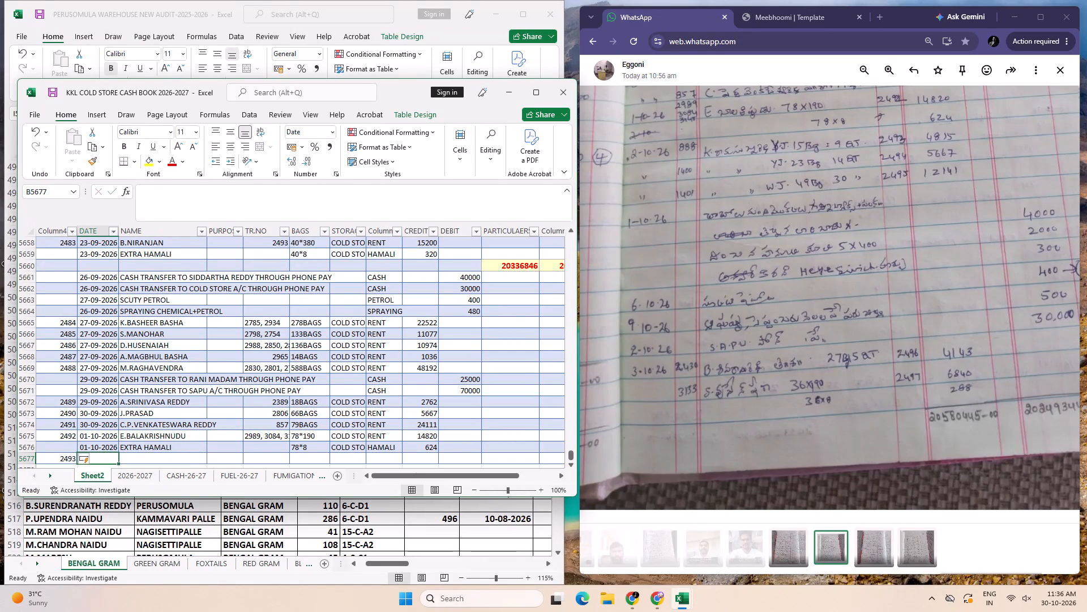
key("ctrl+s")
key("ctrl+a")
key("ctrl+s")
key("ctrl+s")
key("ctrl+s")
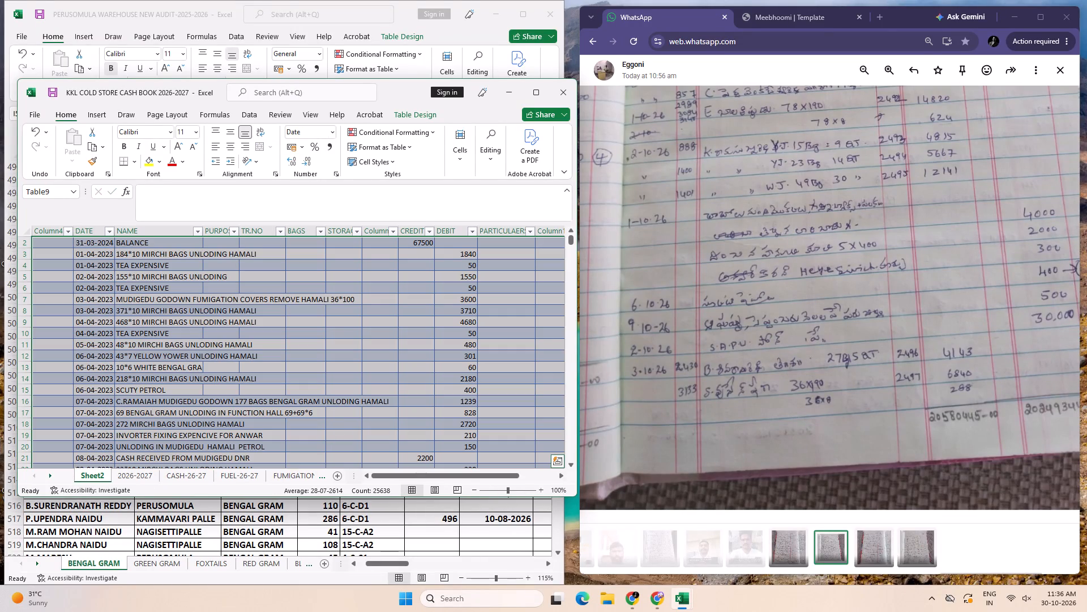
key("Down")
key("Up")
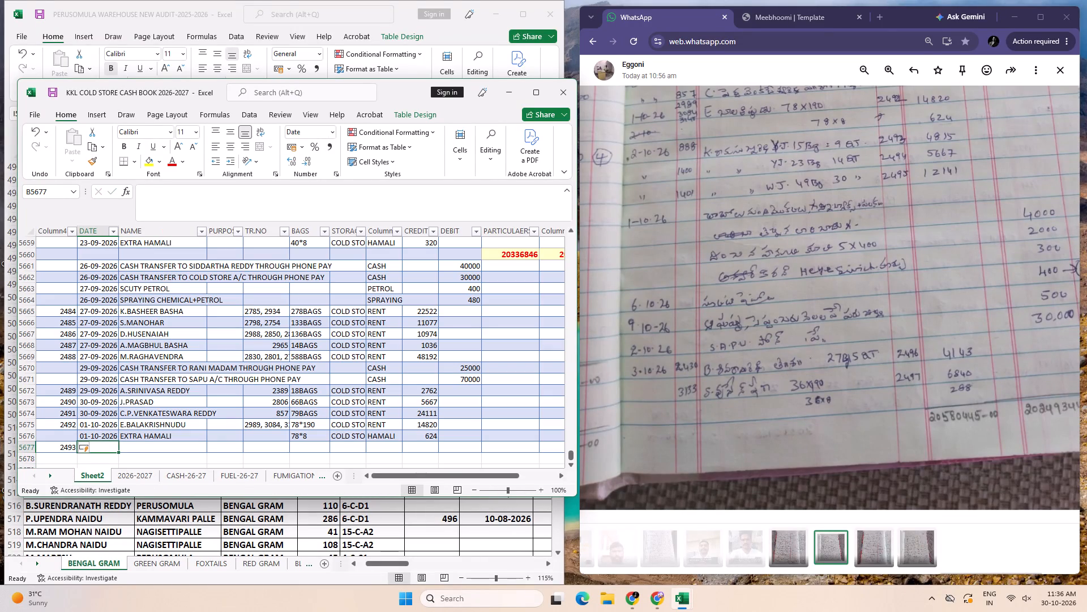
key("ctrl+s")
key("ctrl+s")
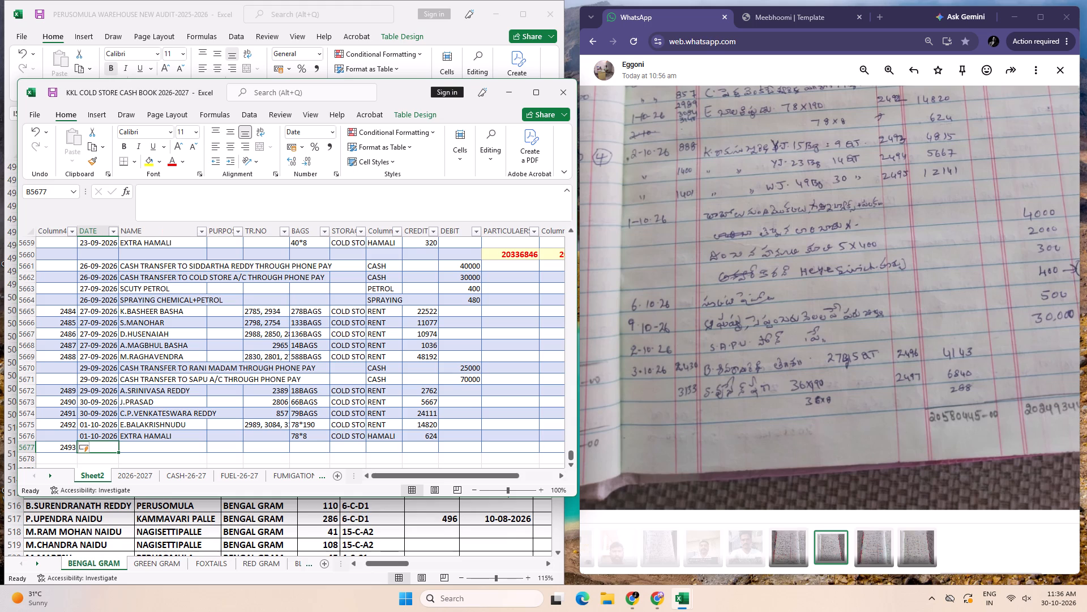
Enter the customer's name for receipt 2493 in the DATE column of row 5677.
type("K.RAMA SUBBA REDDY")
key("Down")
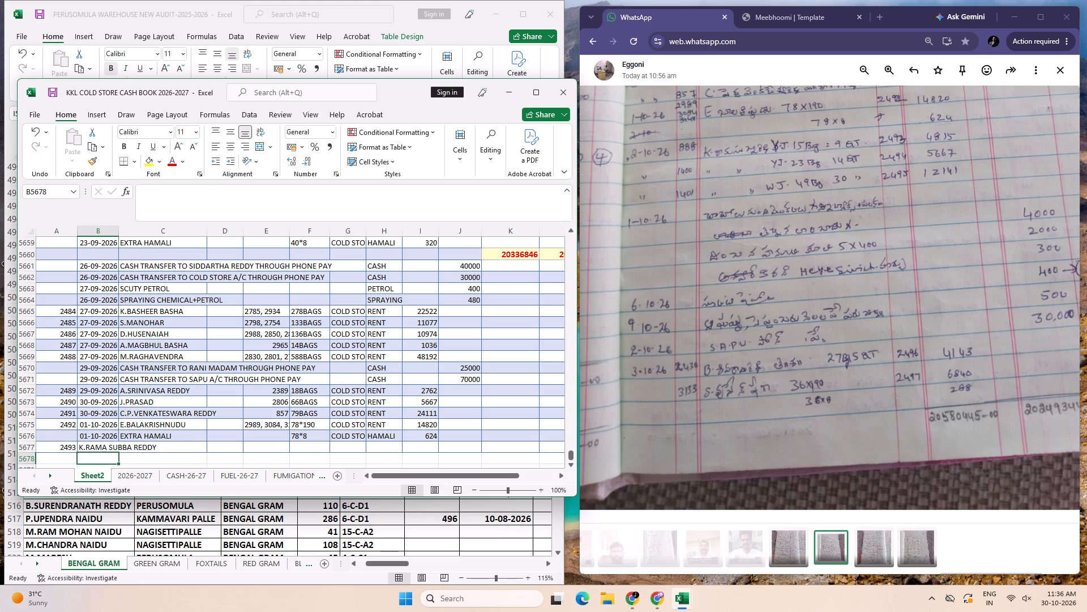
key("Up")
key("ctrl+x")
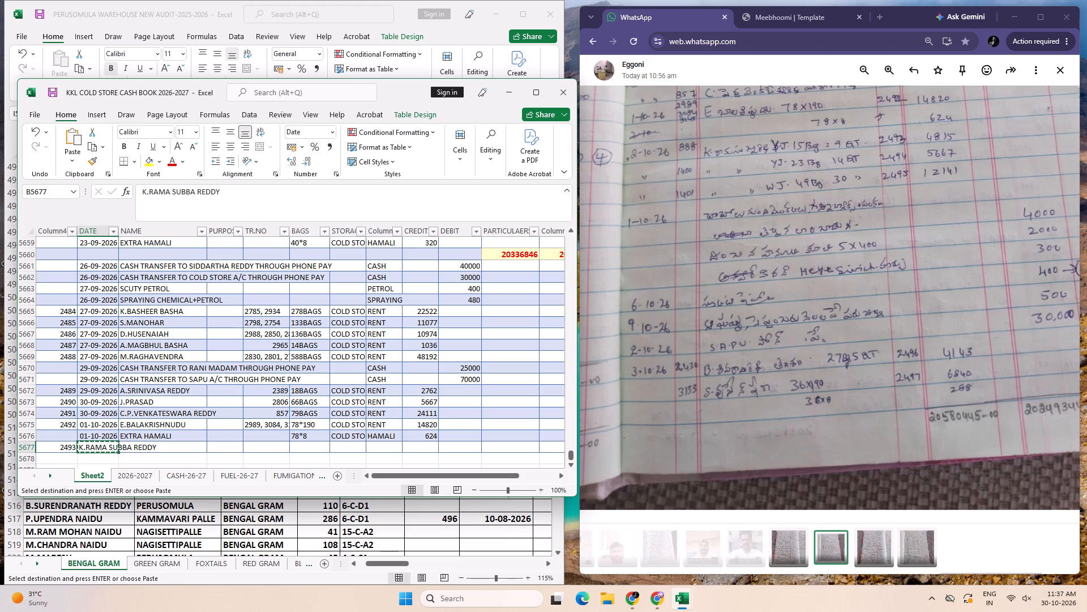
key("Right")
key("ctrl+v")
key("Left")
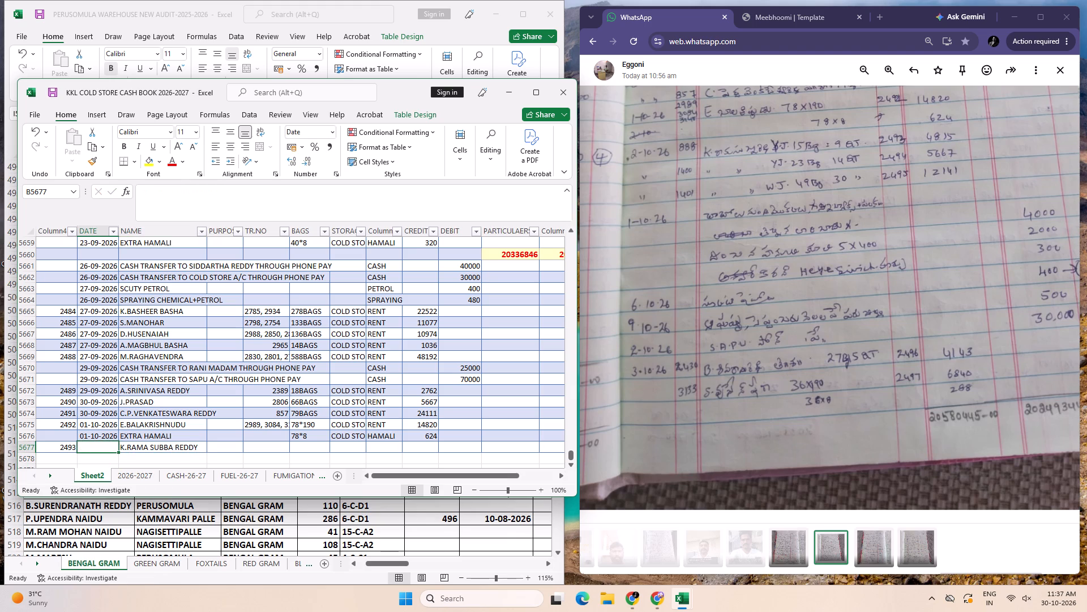
Set the date 02-10-26 for receipt 2493 in row 5677 and save the workbook.
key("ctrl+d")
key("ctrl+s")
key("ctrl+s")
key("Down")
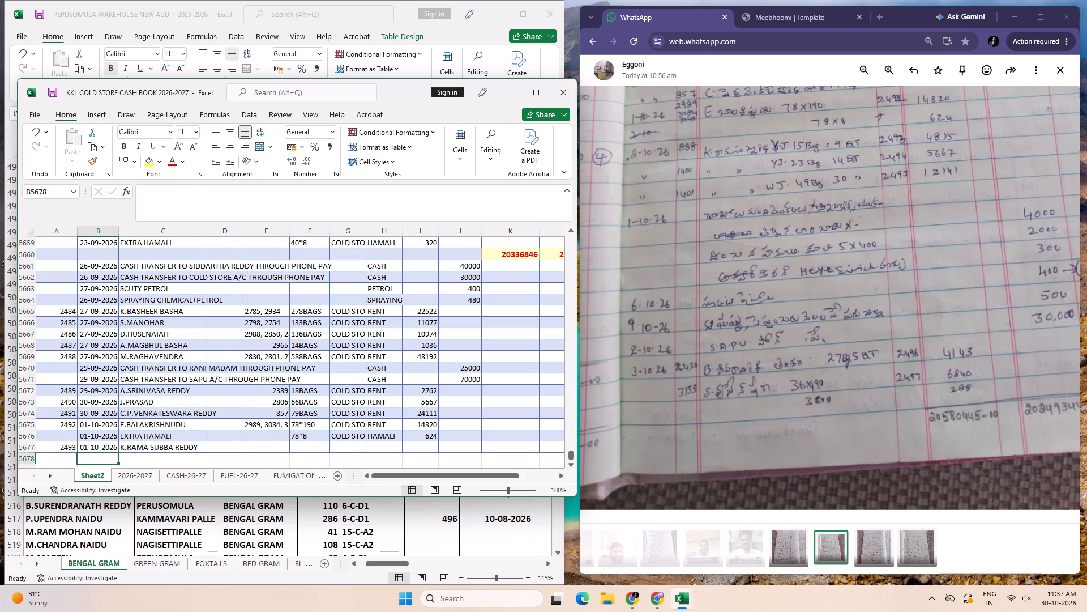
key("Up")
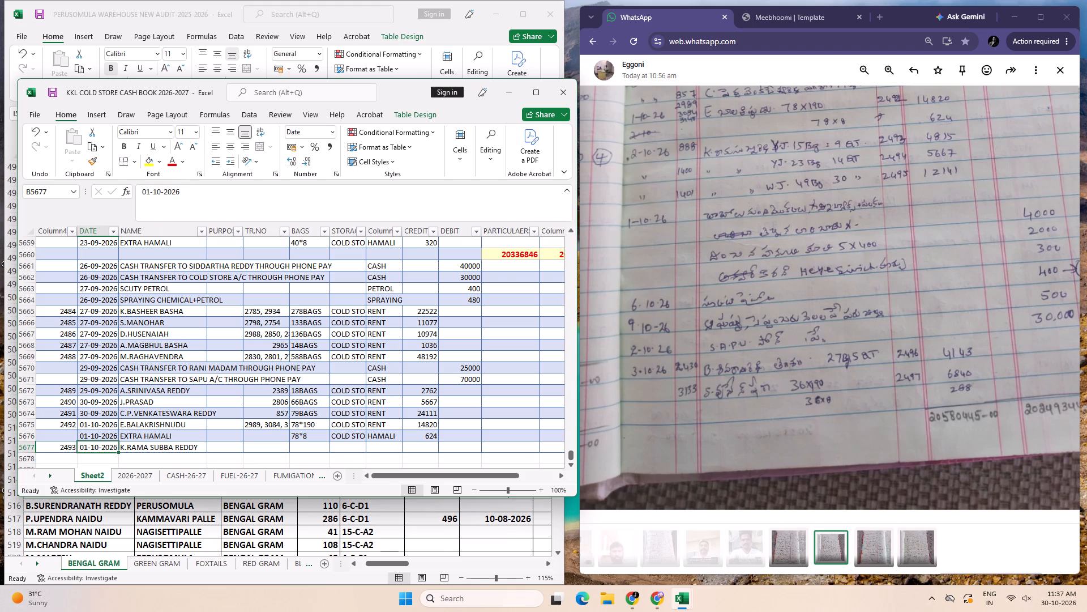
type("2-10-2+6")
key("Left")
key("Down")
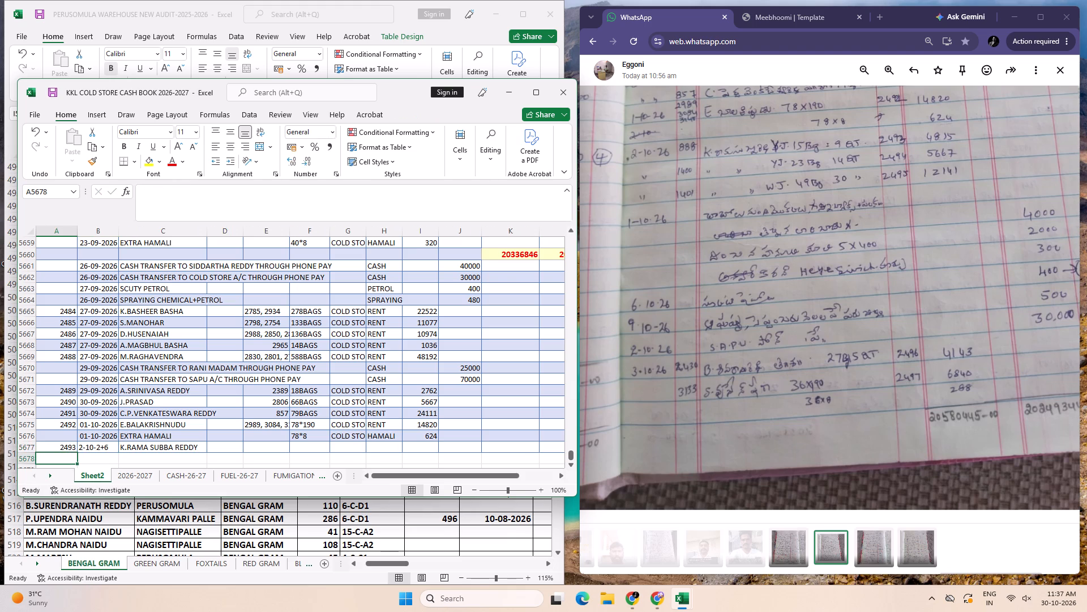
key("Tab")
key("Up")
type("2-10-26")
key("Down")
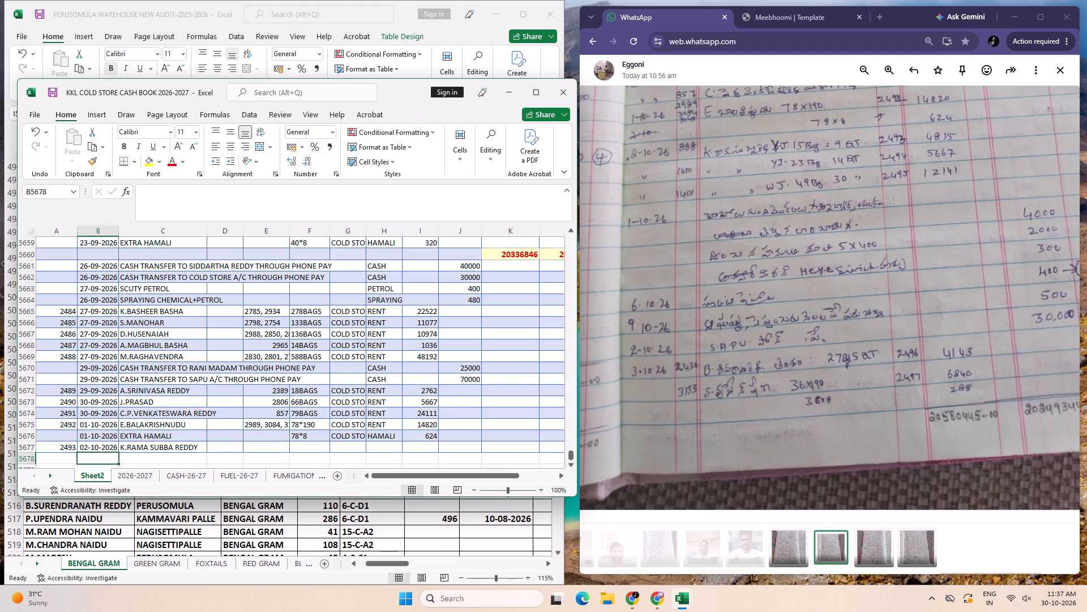
Enter receipt numbers 2494 and 2495 in rows 5678 and 5679.
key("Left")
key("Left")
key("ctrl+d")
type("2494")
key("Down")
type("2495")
Copy the date 02-10-2026 and the customer's name from row 5677 into rows 5678 and 5679.
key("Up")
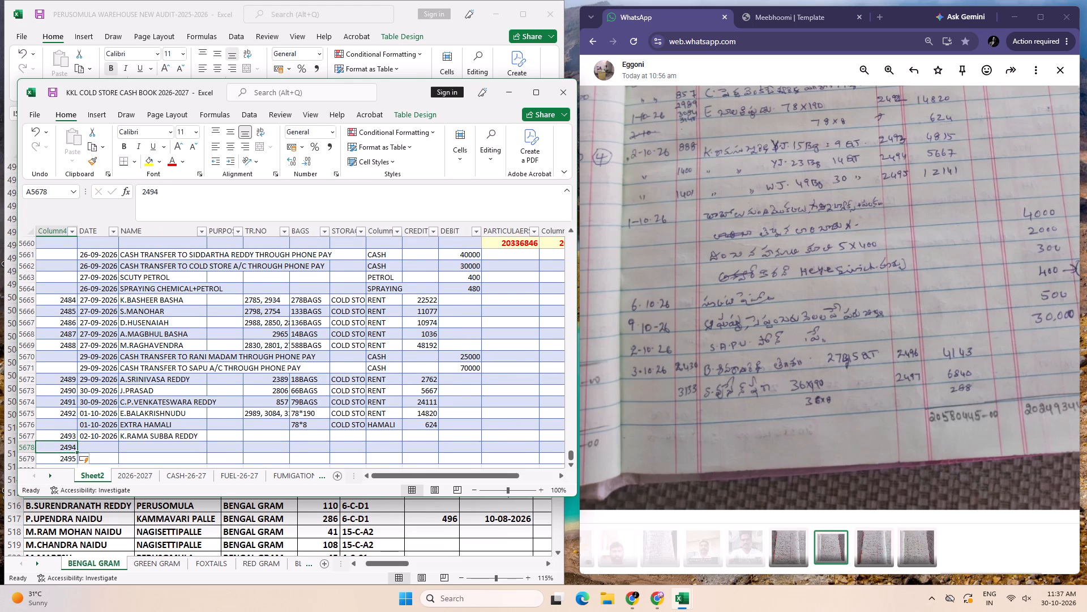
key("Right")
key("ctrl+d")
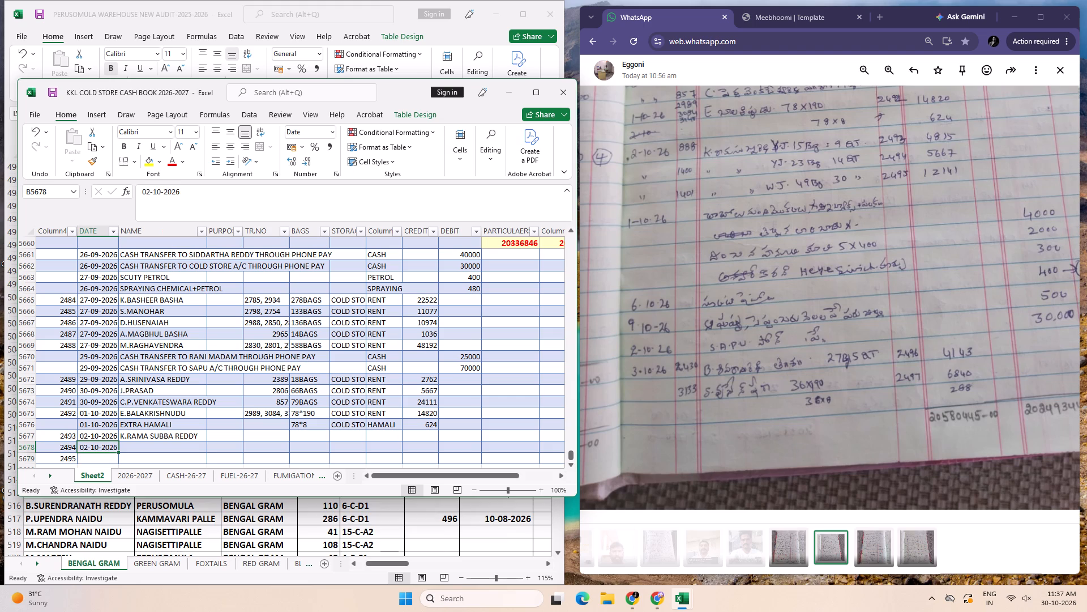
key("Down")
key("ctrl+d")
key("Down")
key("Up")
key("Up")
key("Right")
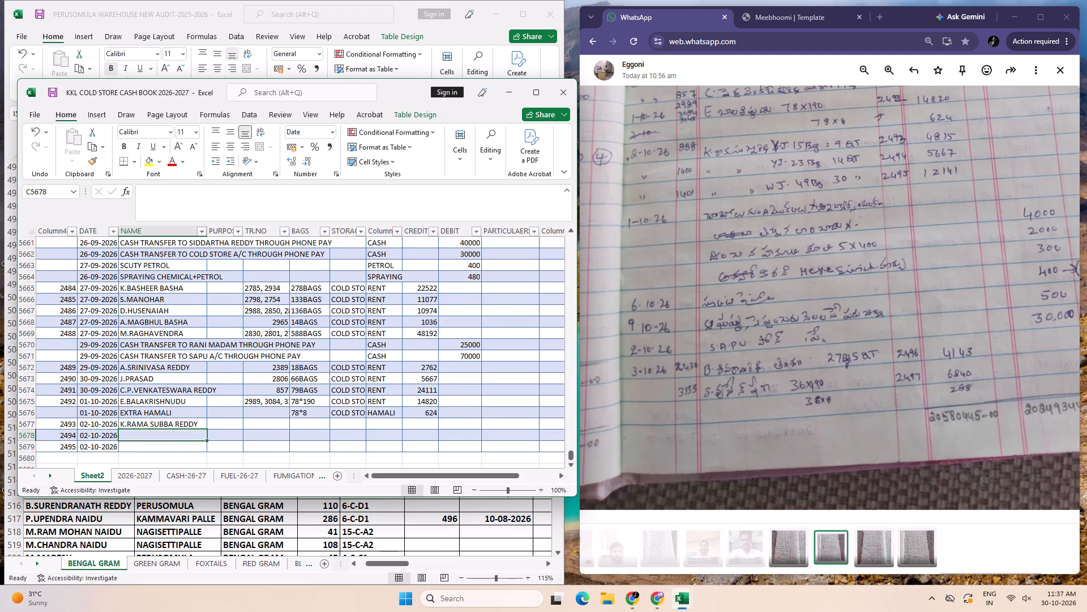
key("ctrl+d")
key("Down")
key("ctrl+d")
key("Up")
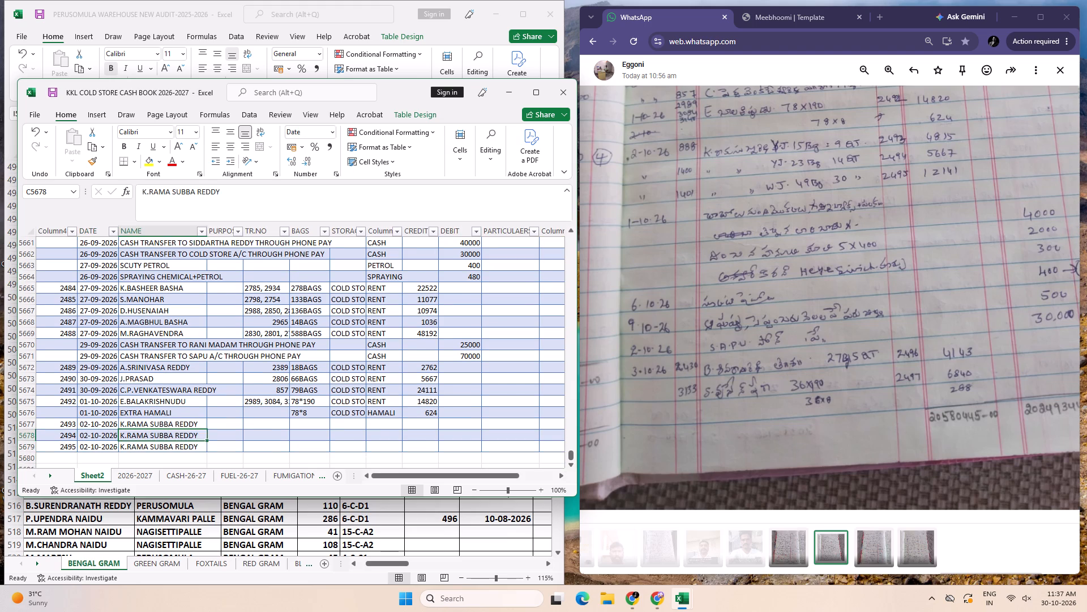
Enter 888, 1400 and 1401 under TR.NO for receipts 2493, 2494 and 2495.
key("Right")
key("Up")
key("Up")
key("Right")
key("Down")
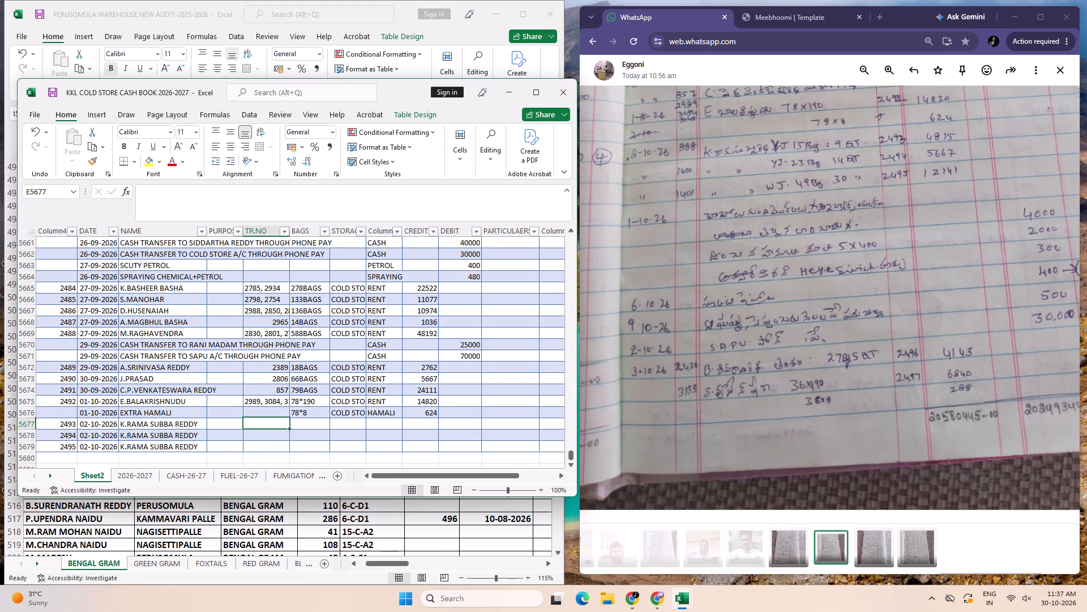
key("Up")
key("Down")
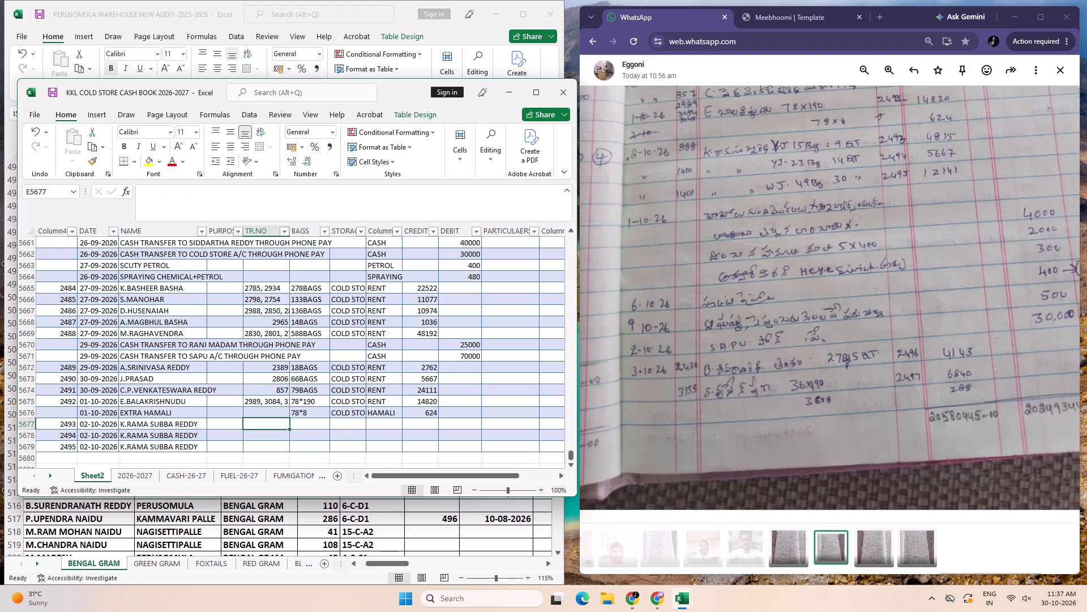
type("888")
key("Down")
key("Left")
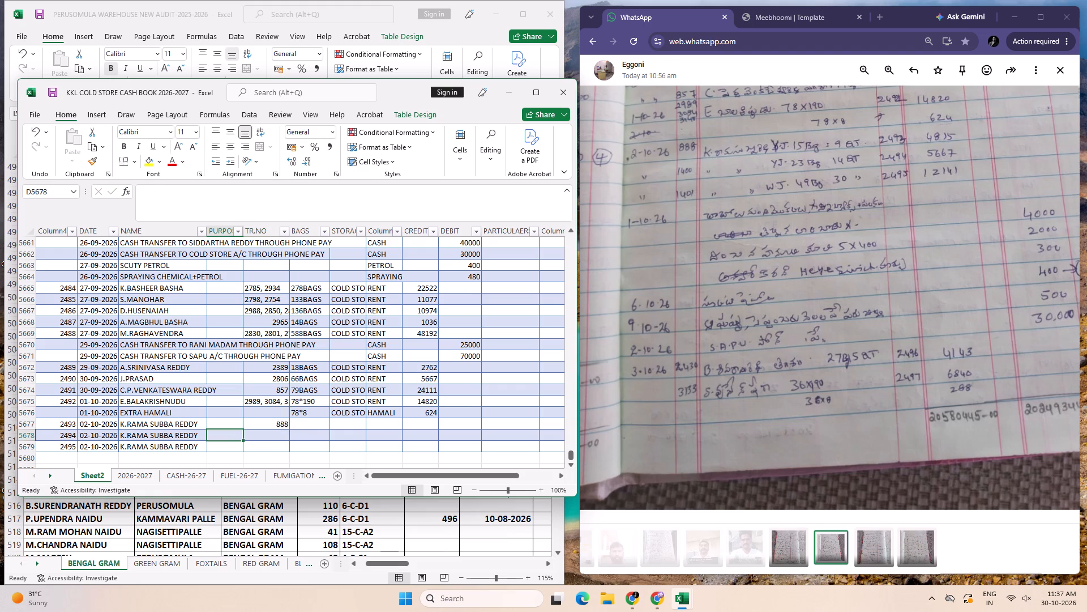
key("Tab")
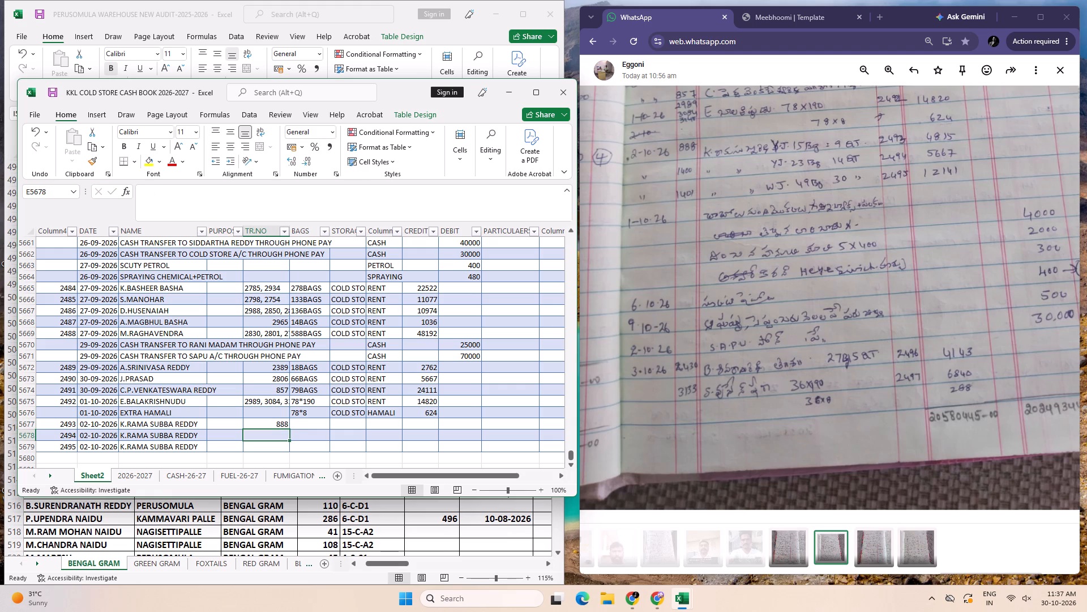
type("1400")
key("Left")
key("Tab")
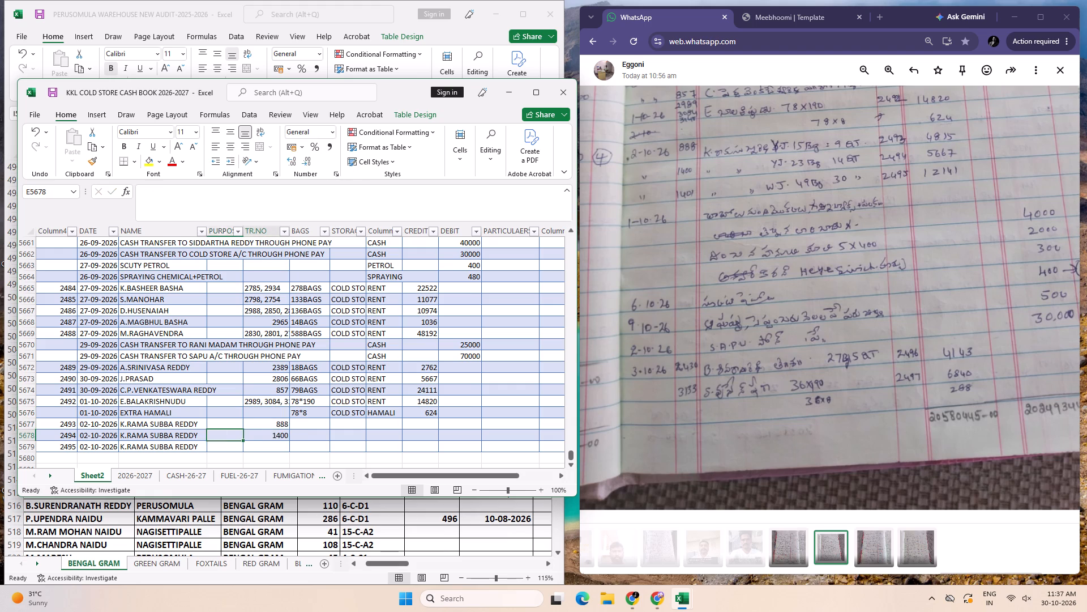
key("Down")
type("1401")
Enter 15BAGS, 23BASG and 49BAGS under BAGS for receipts 2493, 2494 and 2495.
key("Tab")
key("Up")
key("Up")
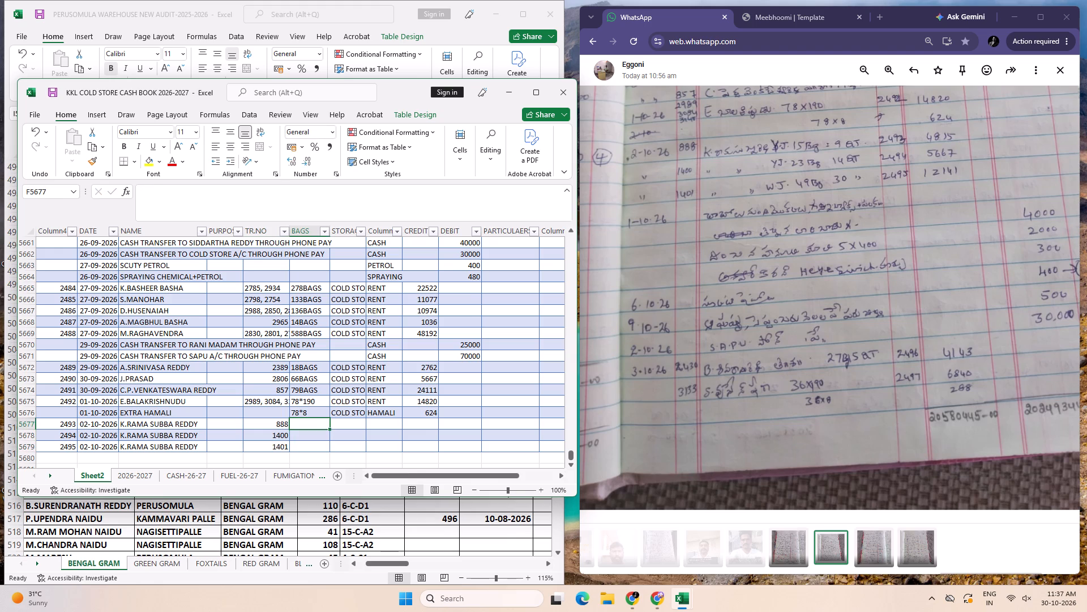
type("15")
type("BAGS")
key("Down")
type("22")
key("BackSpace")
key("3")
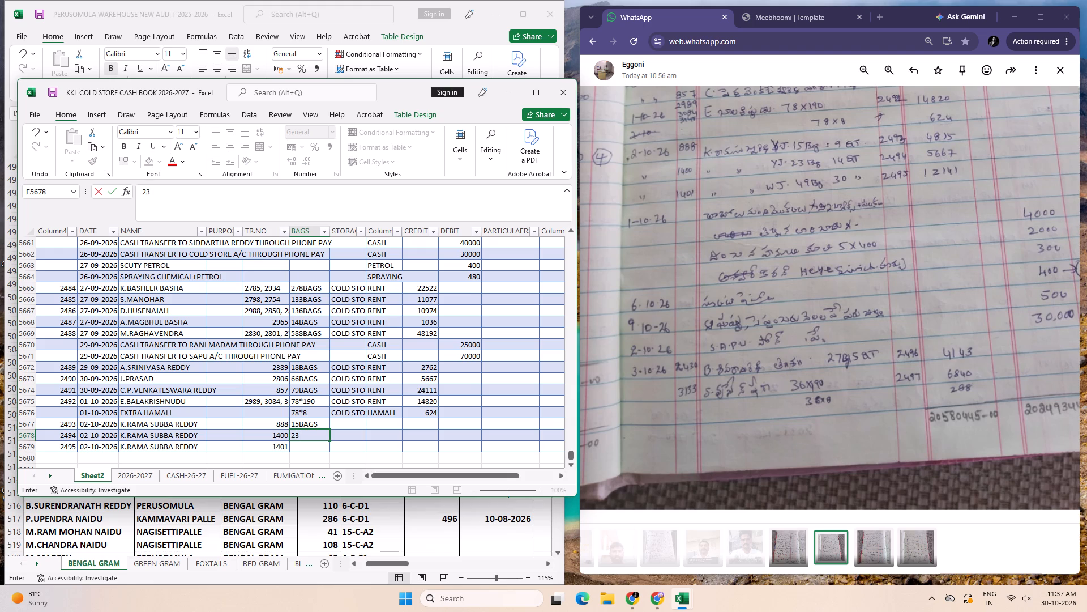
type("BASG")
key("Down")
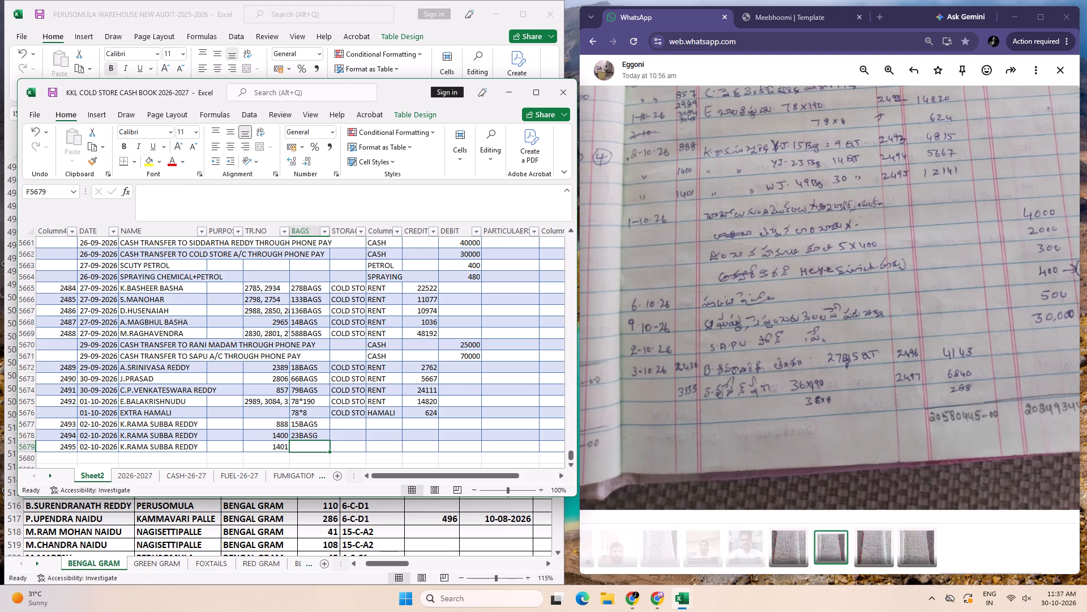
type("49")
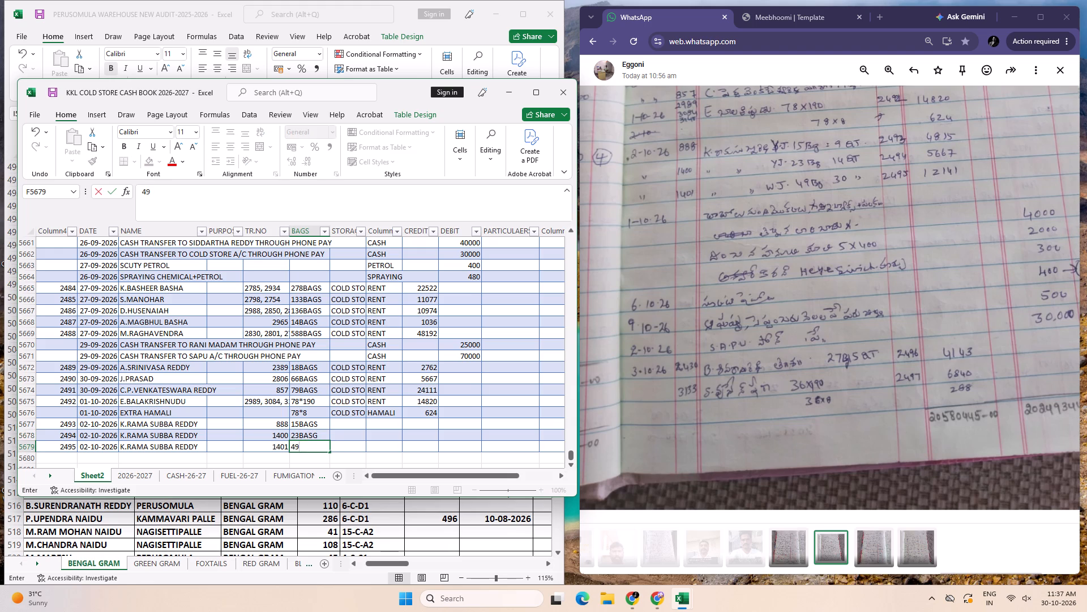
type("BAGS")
Copy COLD STORE from row 5676 into the storage column of rows 5677 to 5679 and save the workbook.
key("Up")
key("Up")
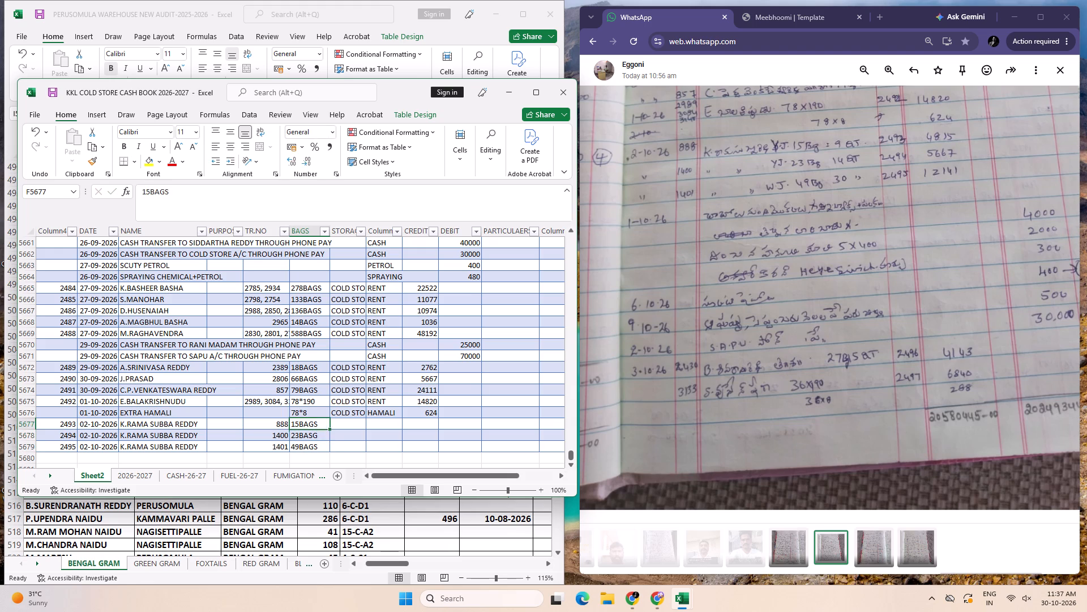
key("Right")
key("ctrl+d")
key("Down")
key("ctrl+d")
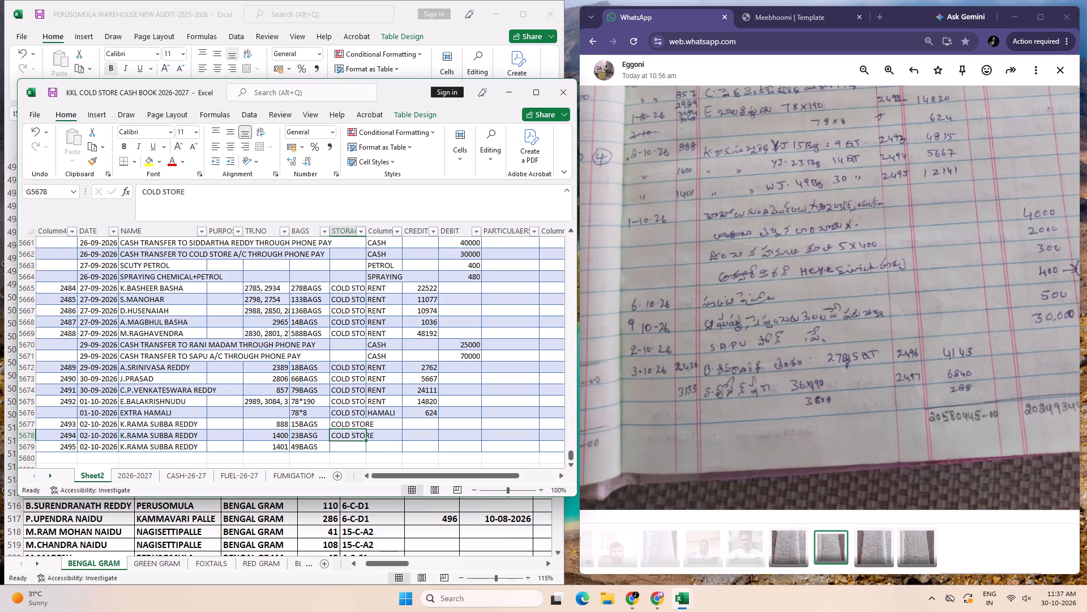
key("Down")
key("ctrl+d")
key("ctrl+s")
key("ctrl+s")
Enter RENT as the category beside COLD STORE in rows 5677 to 5679.
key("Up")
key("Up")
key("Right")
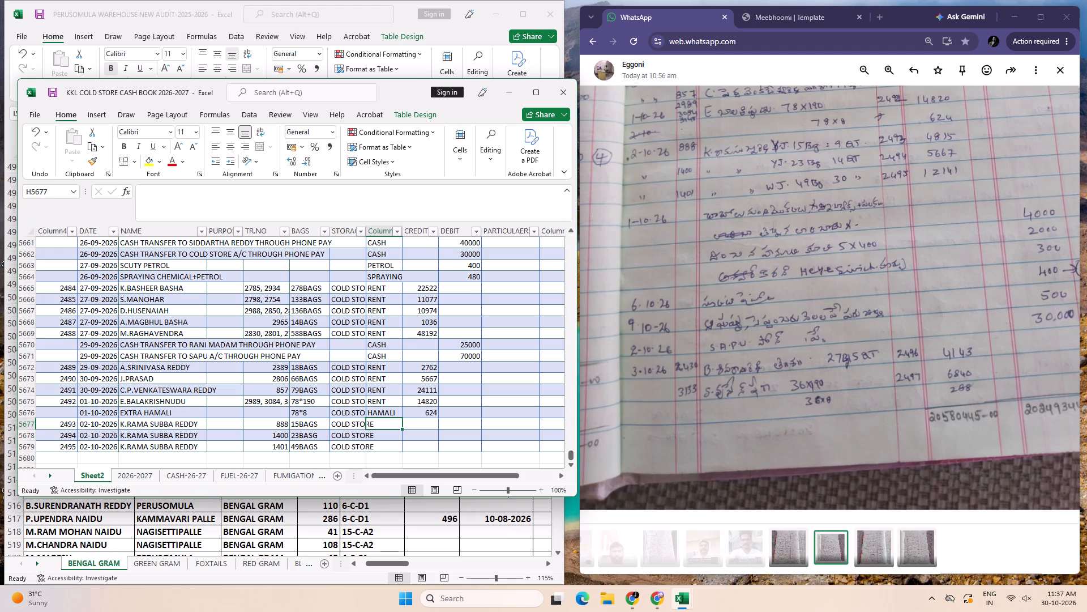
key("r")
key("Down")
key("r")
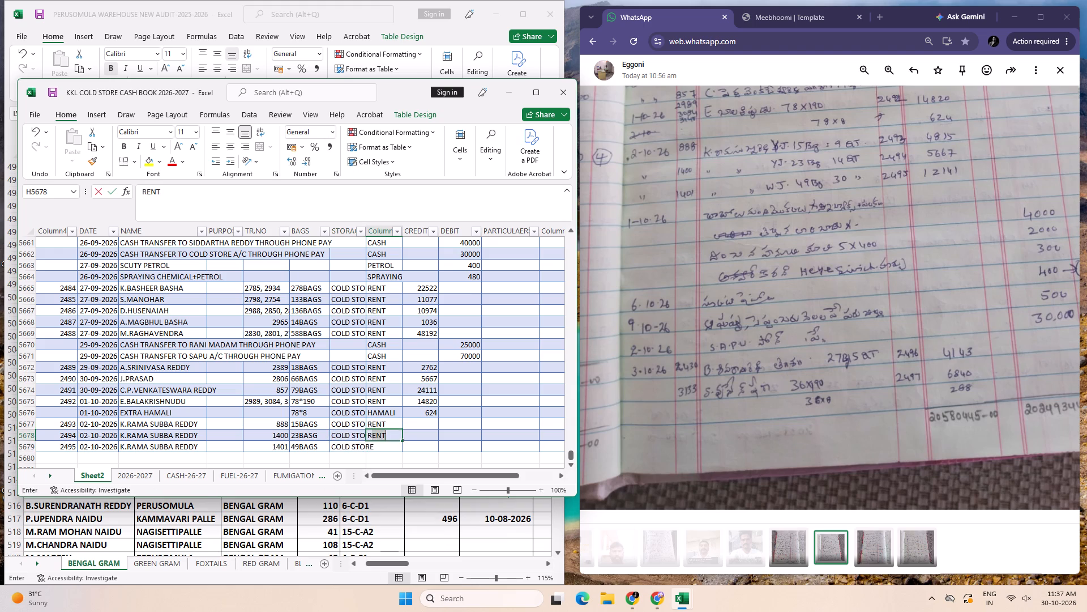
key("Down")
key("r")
Enter 4815, 5667 and 12141 under CREDIT for receipts 2493, 2494 and 2495, and save the workbook.
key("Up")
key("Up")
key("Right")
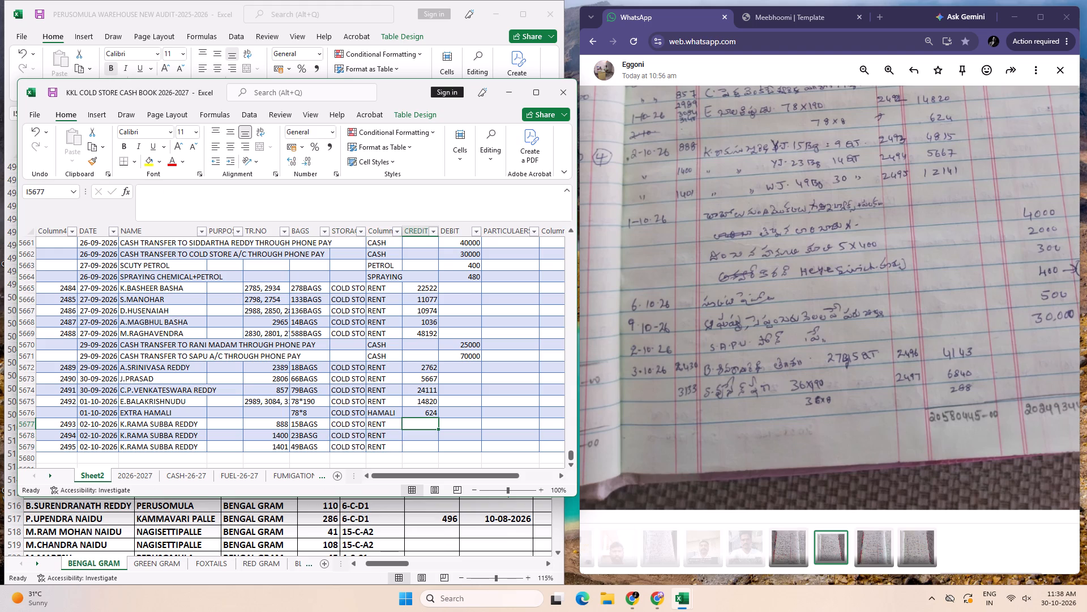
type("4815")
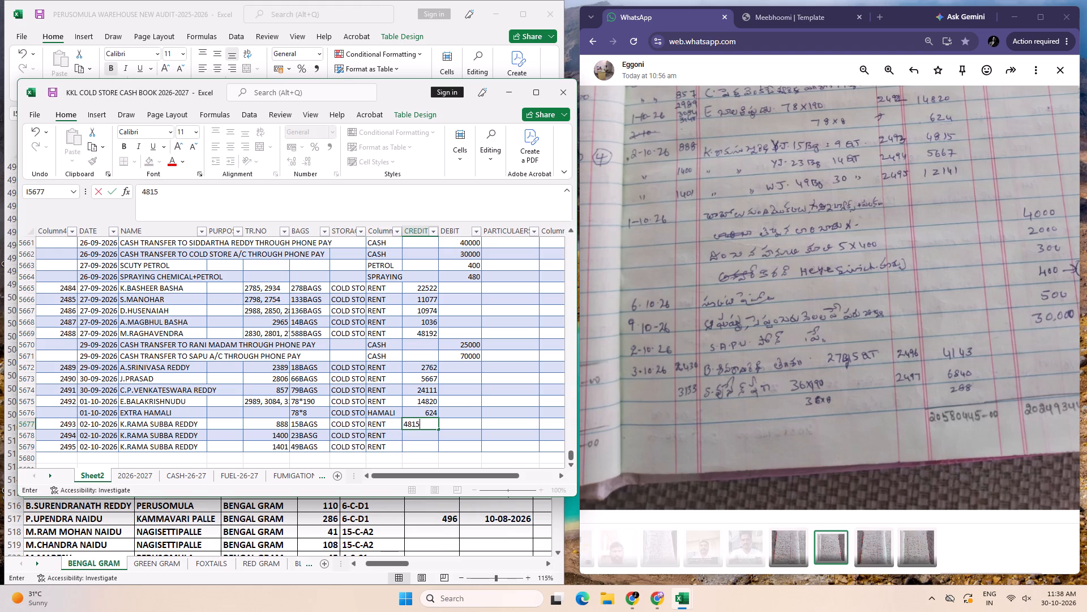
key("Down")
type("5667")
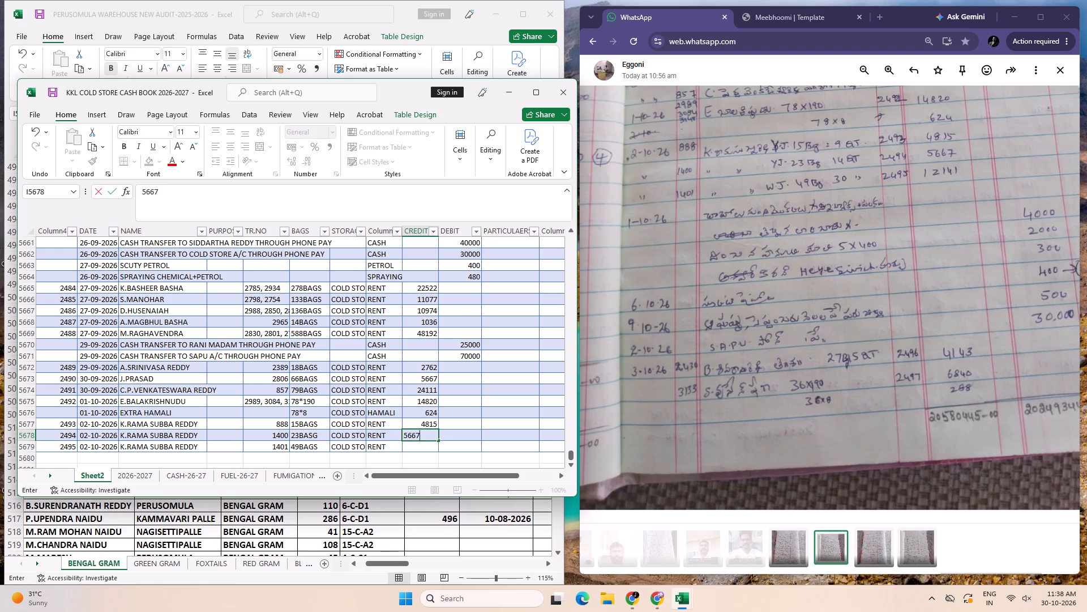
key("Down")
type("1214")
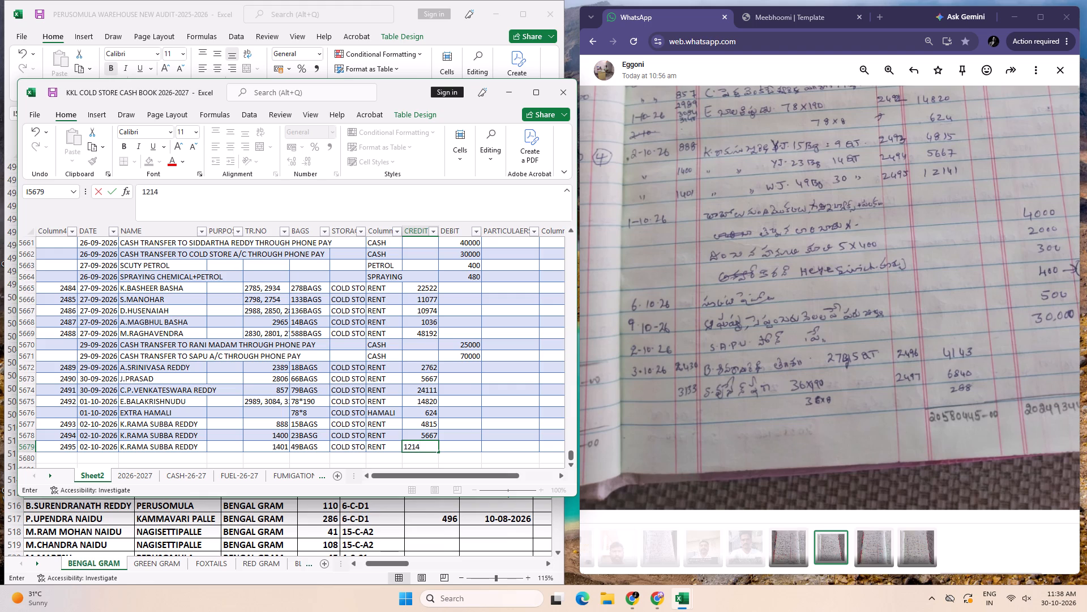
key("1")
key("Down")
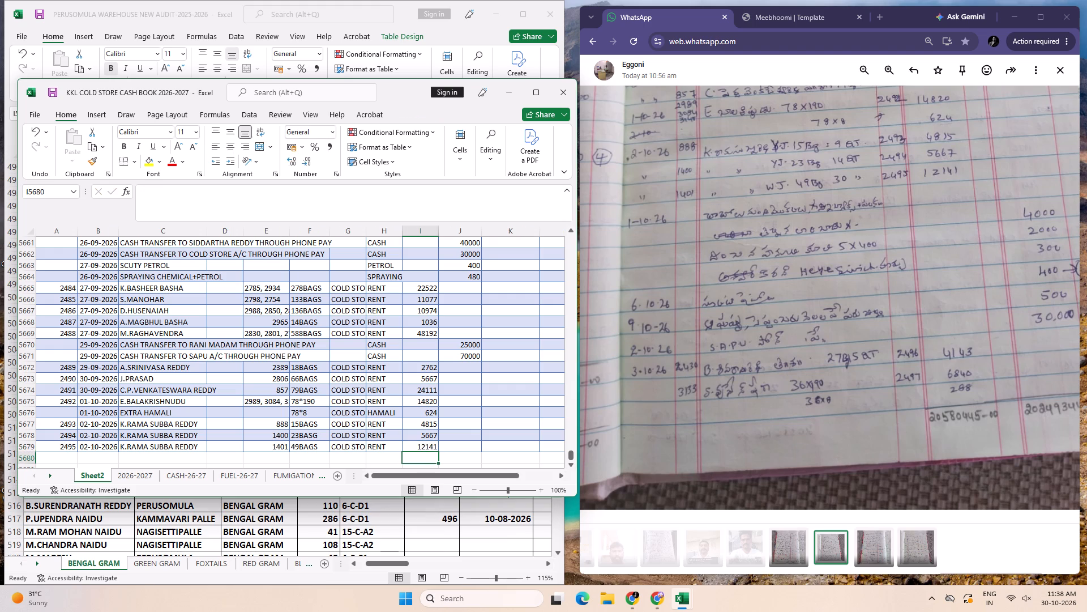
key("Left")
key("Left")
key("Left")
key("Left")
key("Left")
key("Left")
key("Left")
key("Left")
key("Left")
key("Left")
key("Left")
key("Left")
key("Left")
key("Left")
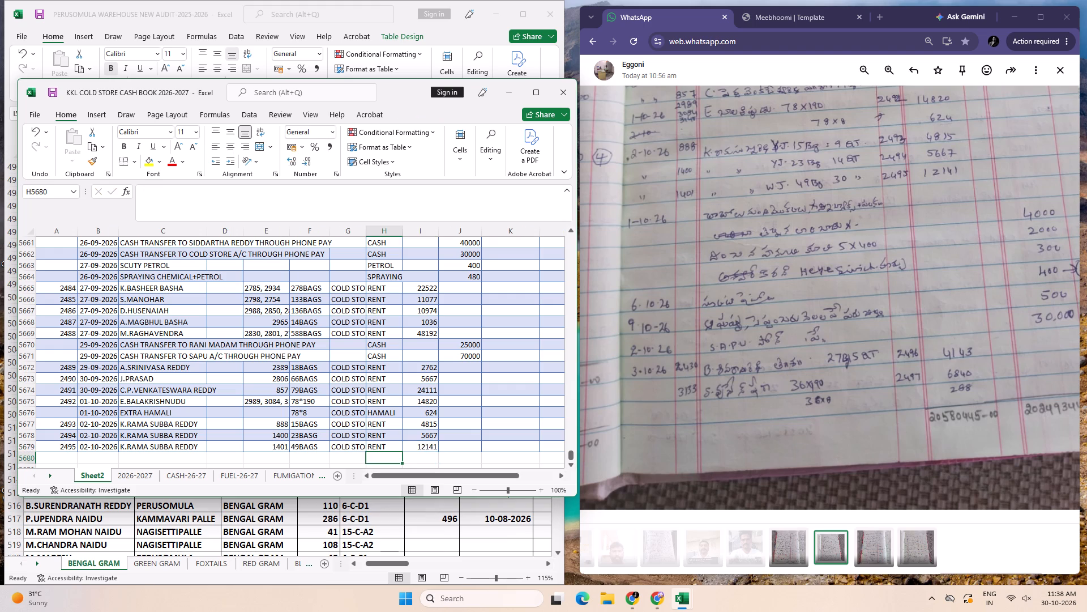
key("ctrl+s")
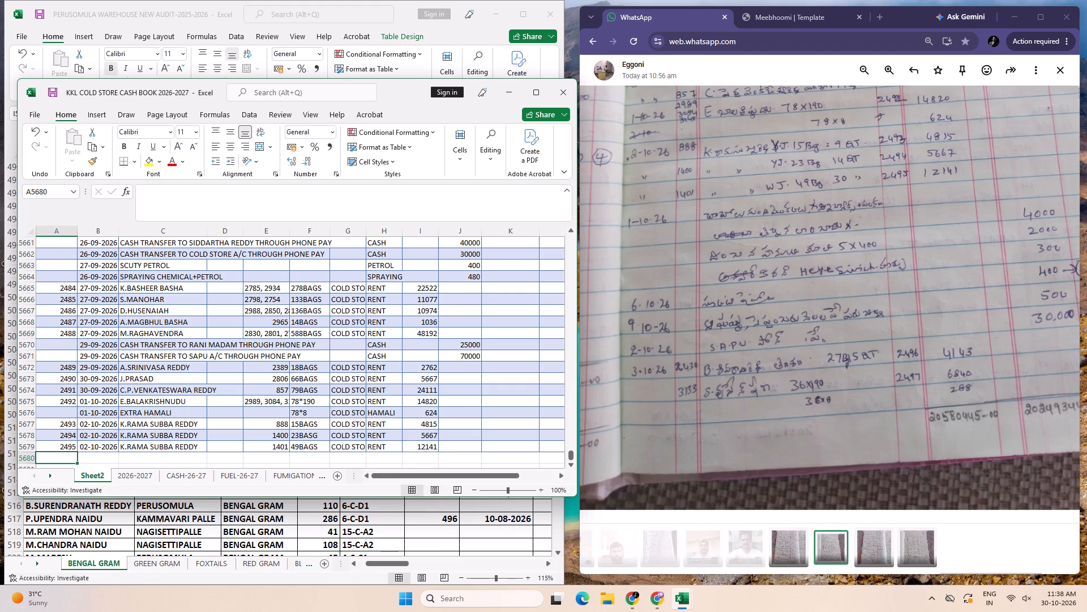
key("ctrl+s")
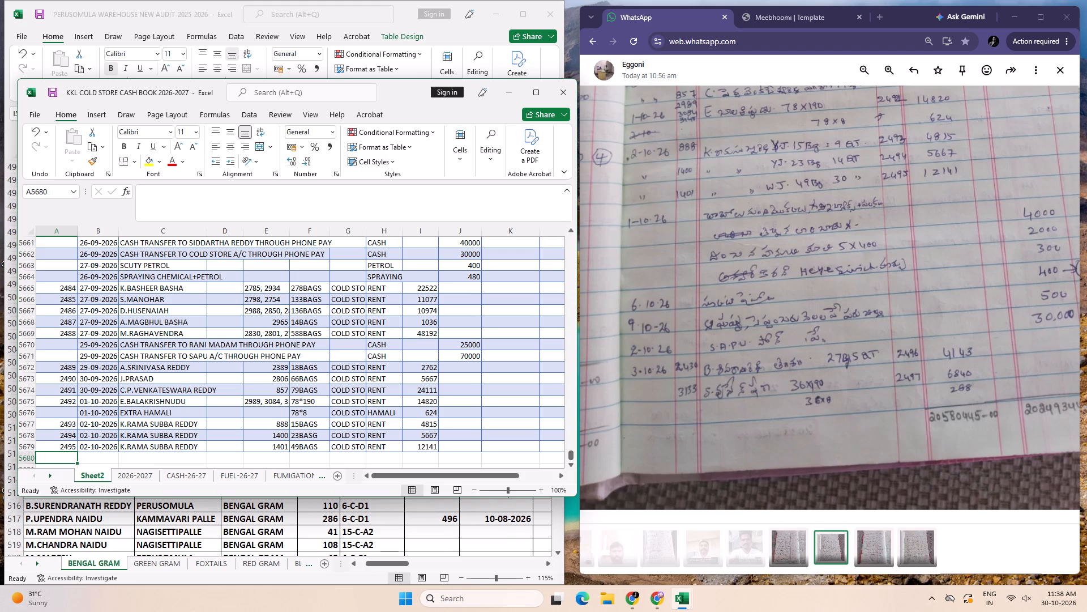
Start row 5680 with the date 01-10-26.
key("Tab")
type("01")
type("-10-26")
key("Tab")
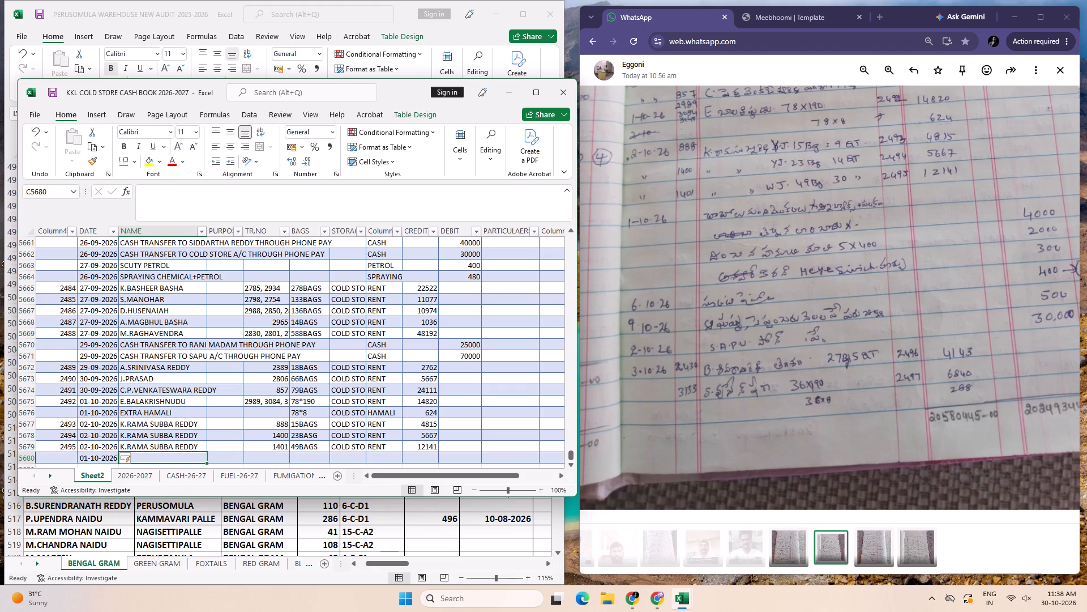
Enter CHABOLU TO KKL TRANSPORT (MAIZE+GUNNY BAGS+PALAKA as the name in row 5680 and save the workbook.
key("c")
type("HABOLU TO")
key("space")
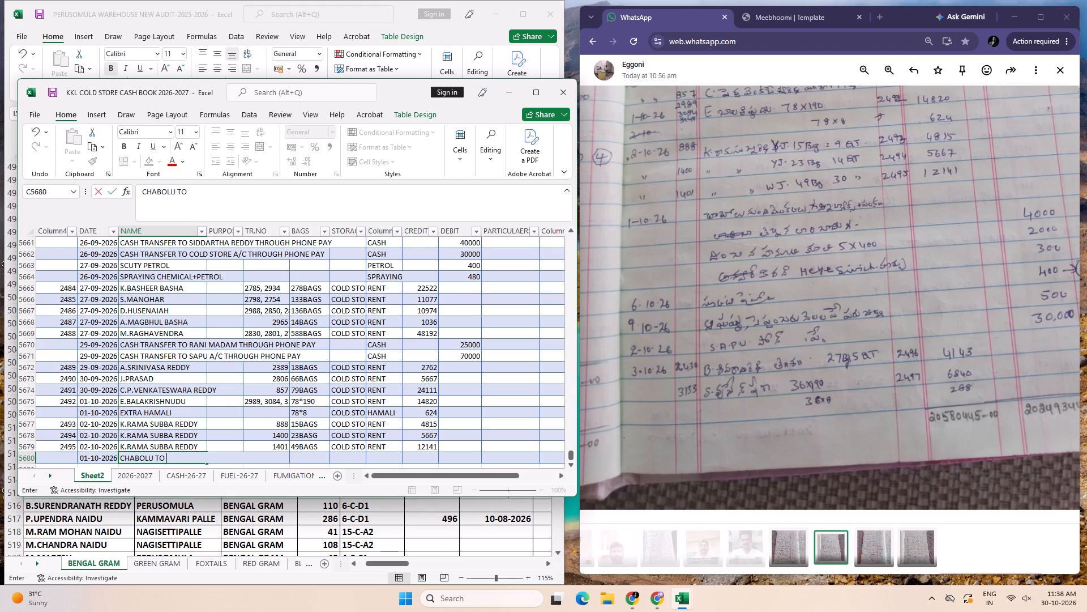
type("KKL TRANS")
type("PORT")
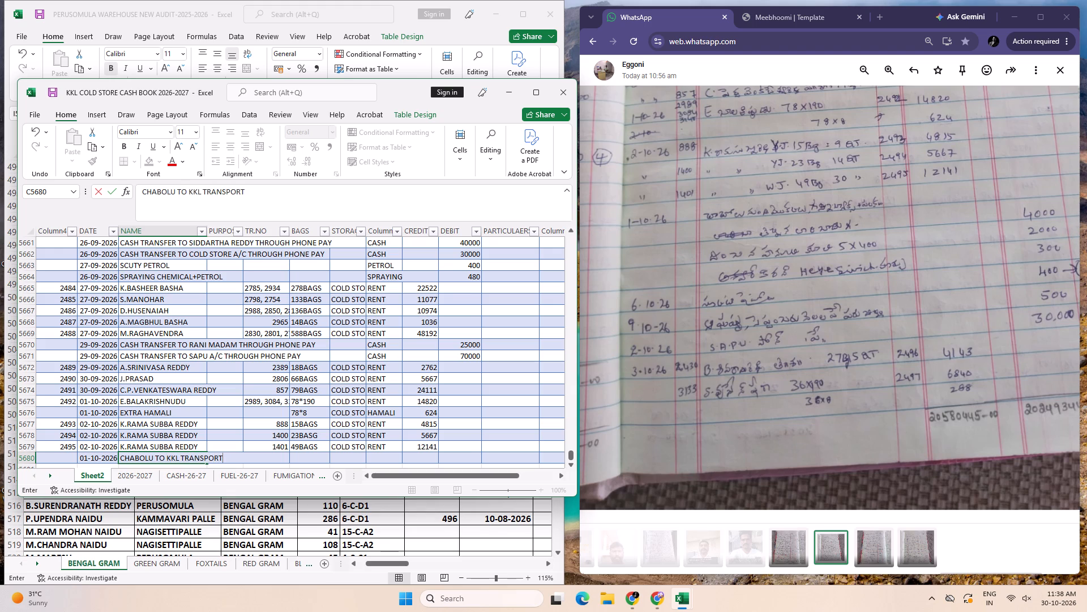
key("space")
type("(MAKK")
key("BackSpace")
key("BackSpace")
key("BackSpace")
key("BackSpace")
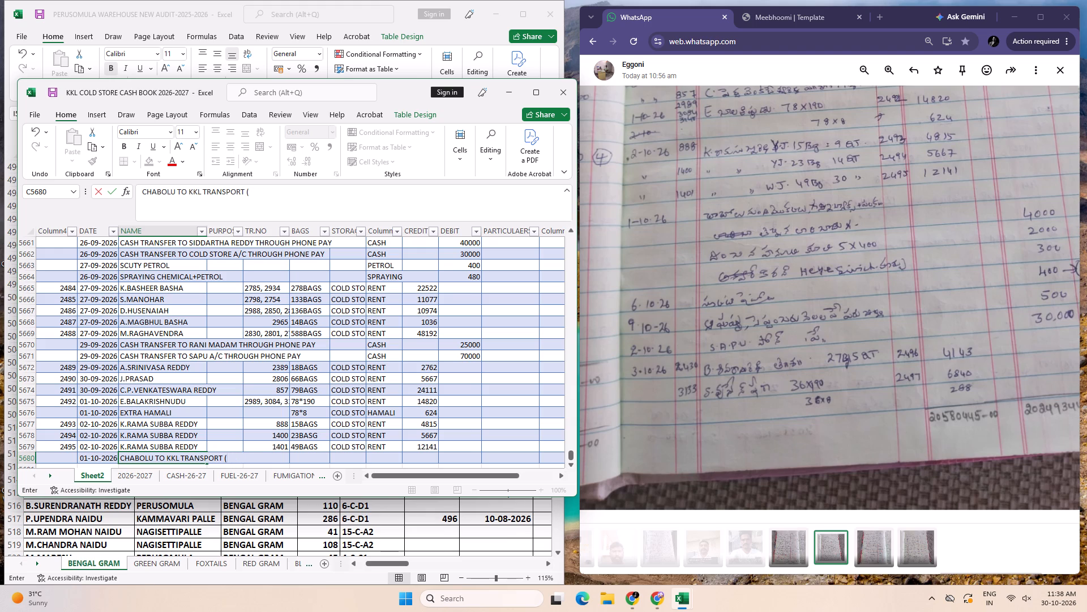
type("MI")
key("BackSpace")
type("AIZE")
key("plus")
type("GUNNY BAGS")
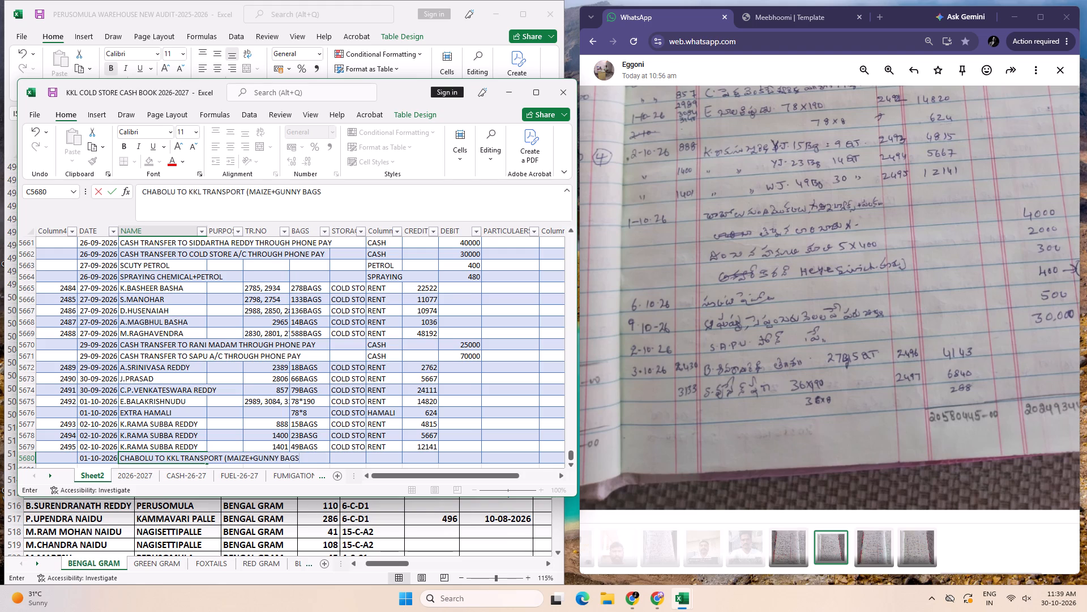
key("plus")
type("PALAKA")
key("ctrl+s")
Enter EXPENCHES as the category and 4000 under DEBIT for the transport entry in row 5680.
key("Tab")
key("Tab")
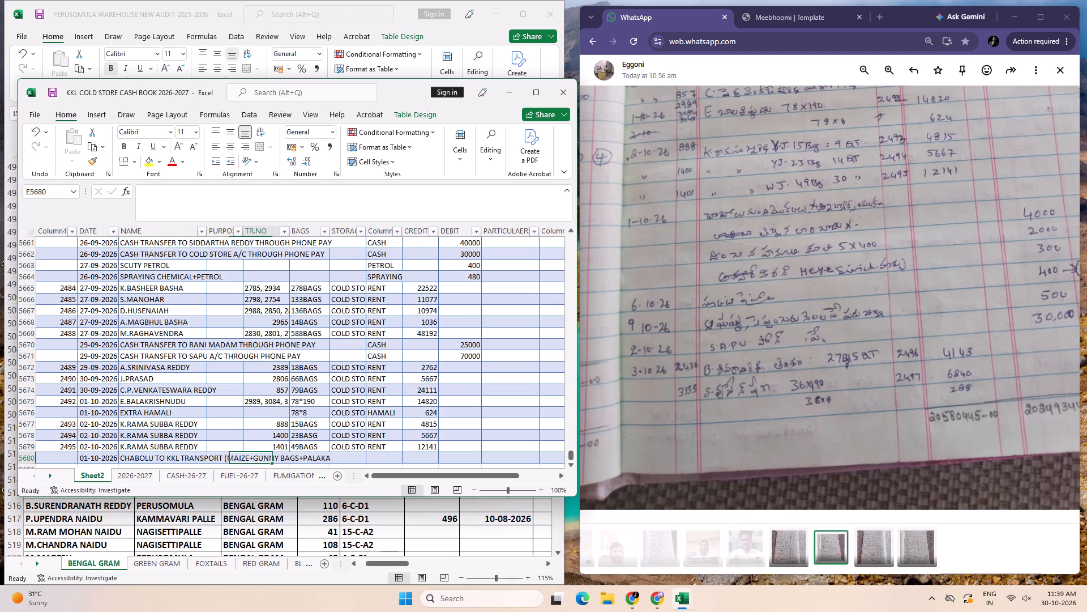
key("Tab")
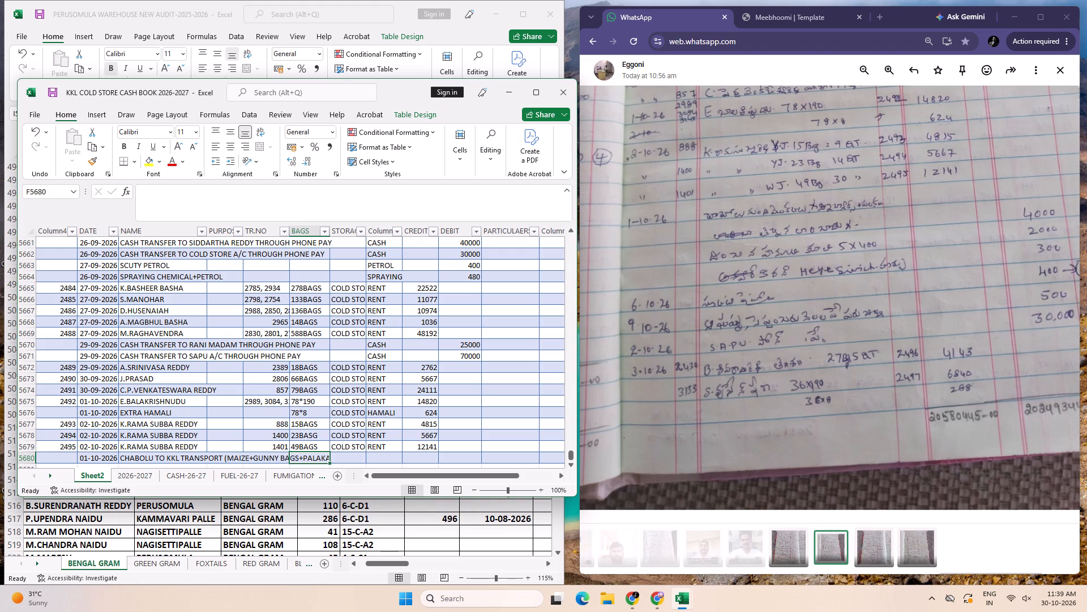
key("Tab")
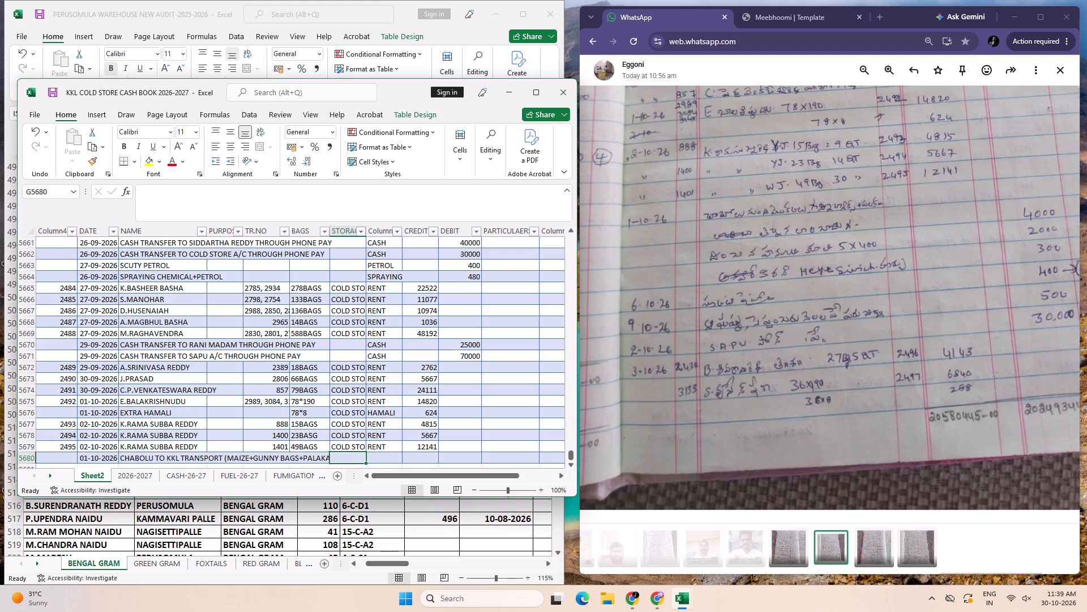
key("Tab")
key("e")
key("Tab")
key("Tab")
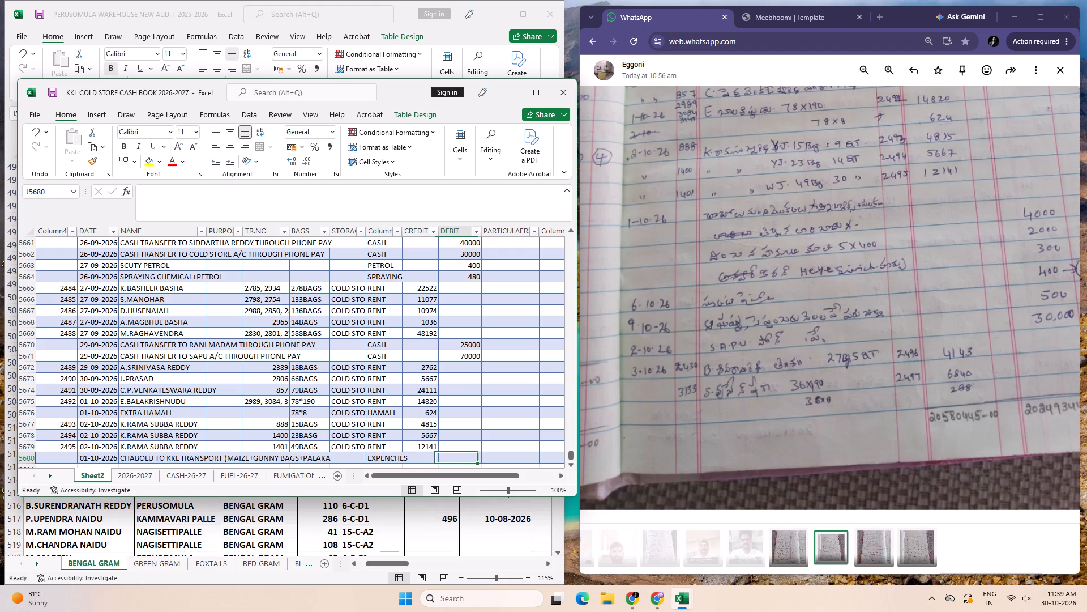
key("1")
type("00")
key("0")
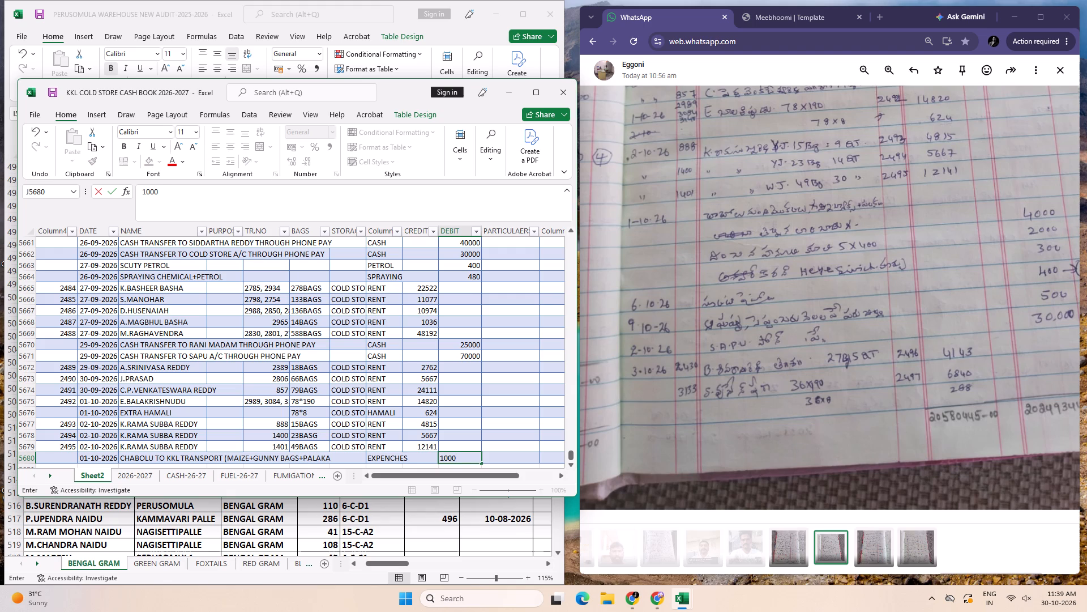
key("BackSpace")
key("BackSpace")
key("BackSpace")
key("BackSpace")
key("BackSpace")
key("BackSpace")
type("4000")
Start row 5681 with 2000 under DEBIT.
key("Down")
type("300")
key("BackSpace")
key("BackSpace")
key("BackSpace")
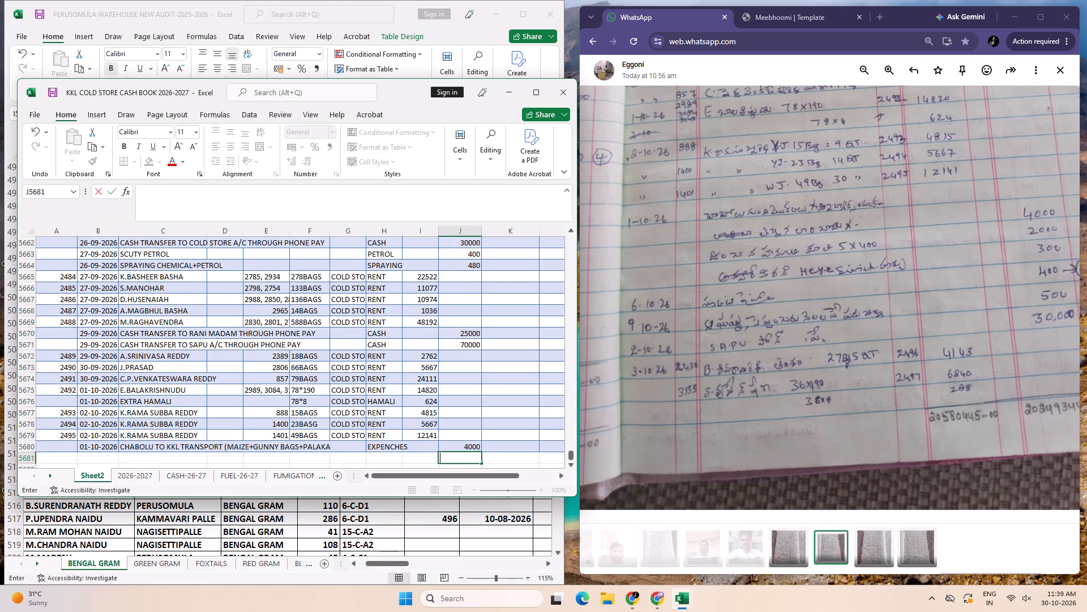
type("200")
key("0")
Copy the date 01-10-2026 down to row 5681, enter MAIZE UNLODING HAMALI as its name, and save.
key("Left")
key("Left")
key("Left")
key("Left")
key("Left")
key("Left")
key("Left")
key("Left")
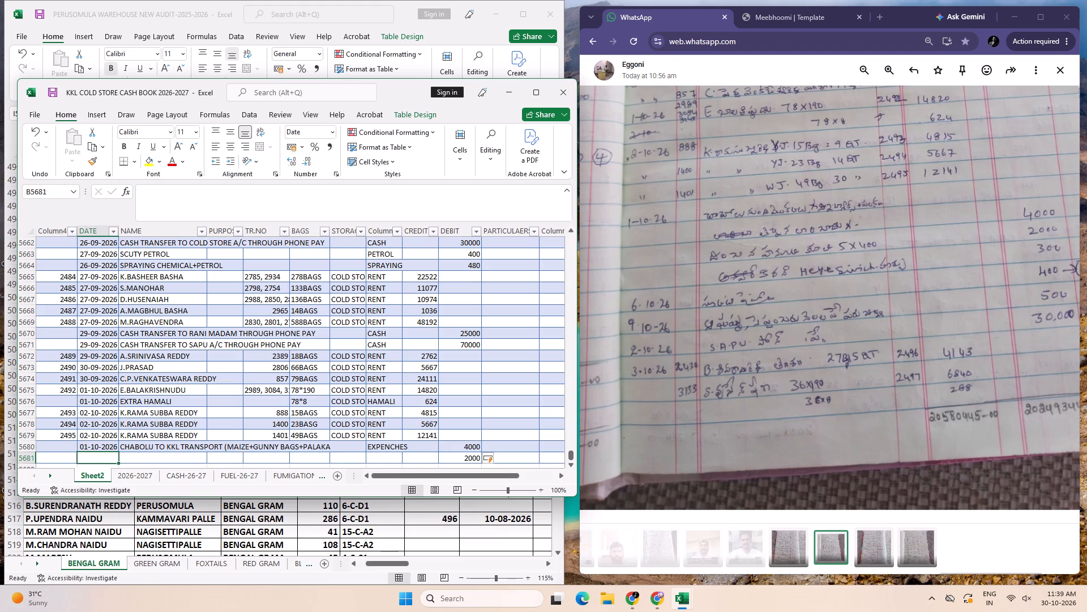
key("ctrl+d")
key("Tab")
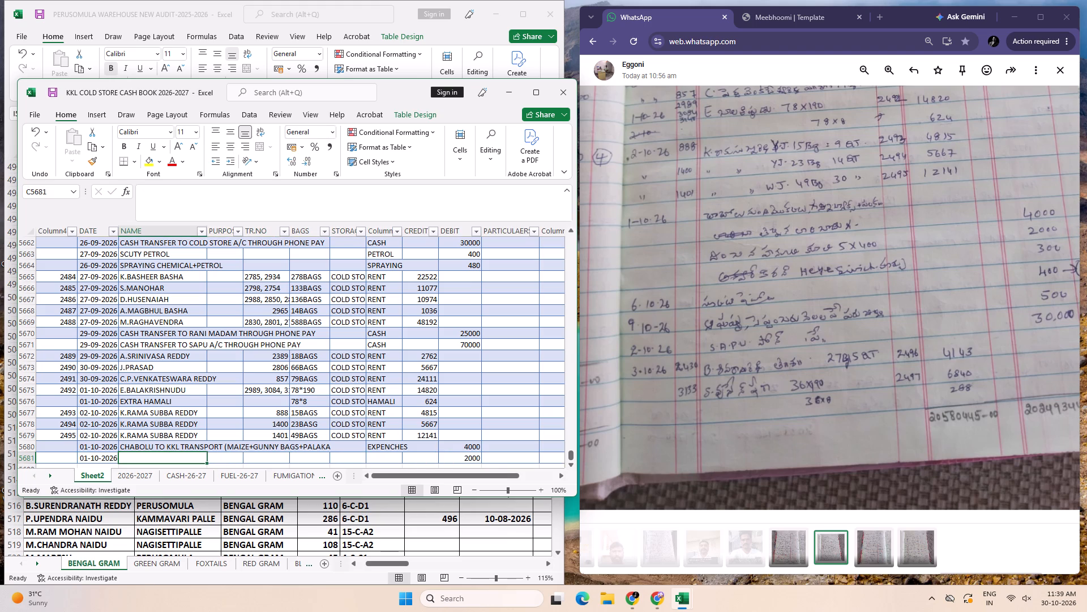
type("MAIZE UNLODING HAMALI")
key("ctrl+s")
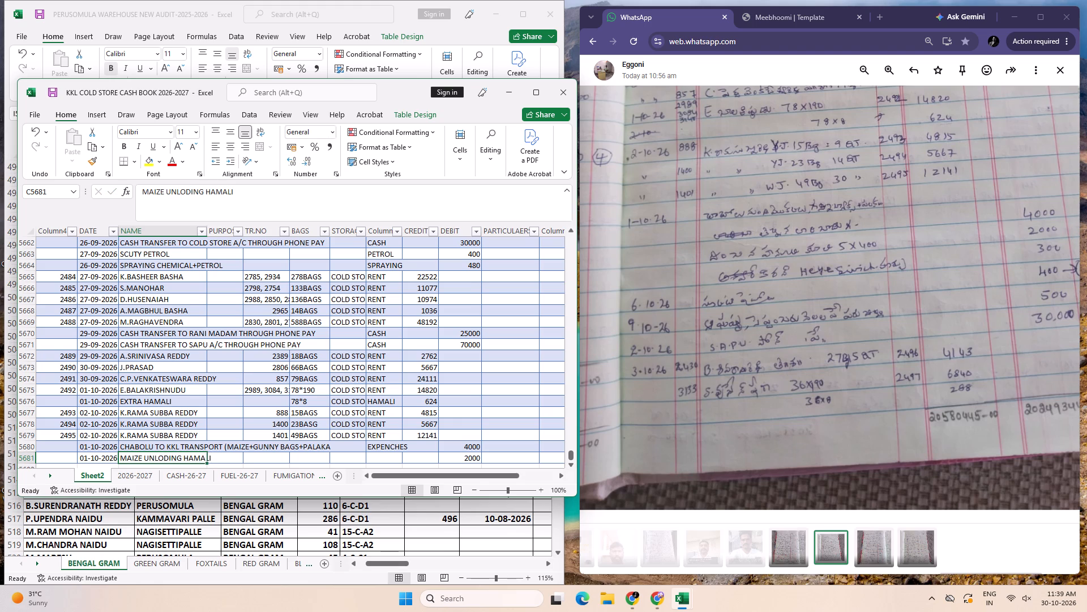
Copy the date 01-10-2026 down to row 5682, enter KIRAN HIGH SWITCH CHANGE as its name, and save.
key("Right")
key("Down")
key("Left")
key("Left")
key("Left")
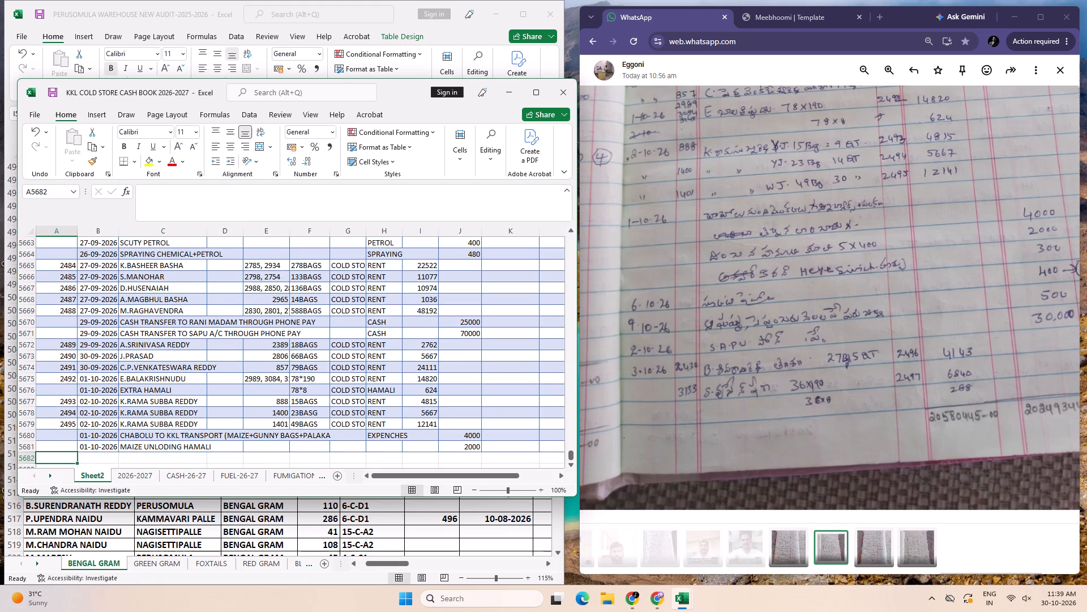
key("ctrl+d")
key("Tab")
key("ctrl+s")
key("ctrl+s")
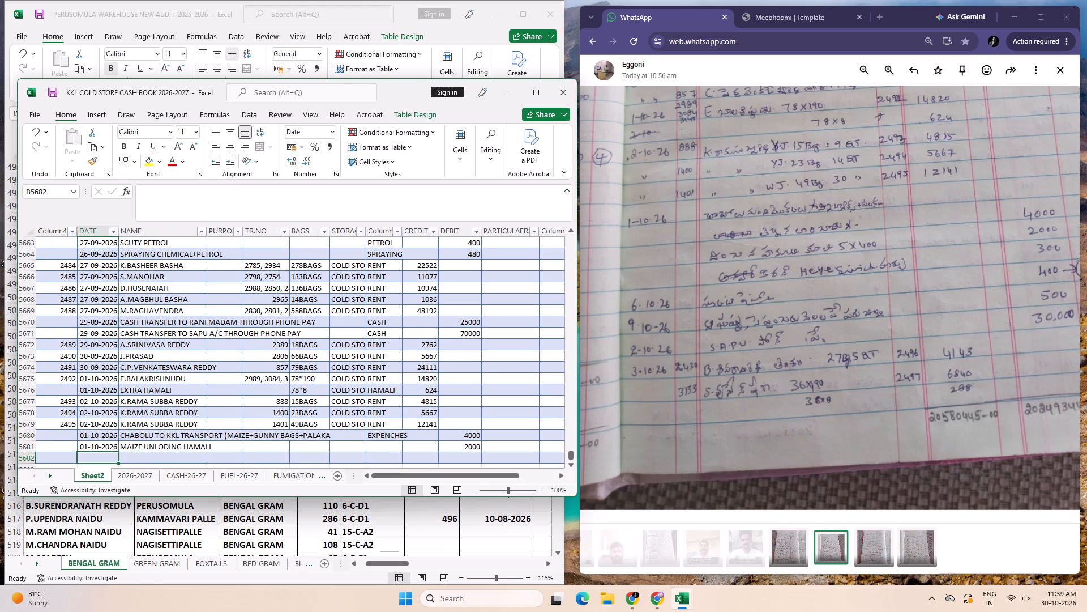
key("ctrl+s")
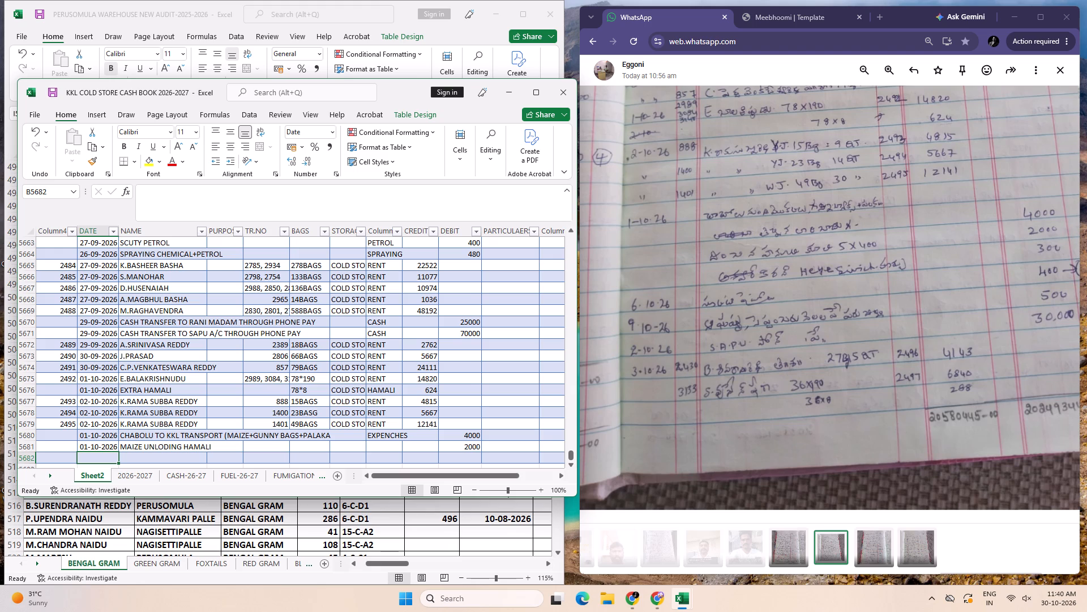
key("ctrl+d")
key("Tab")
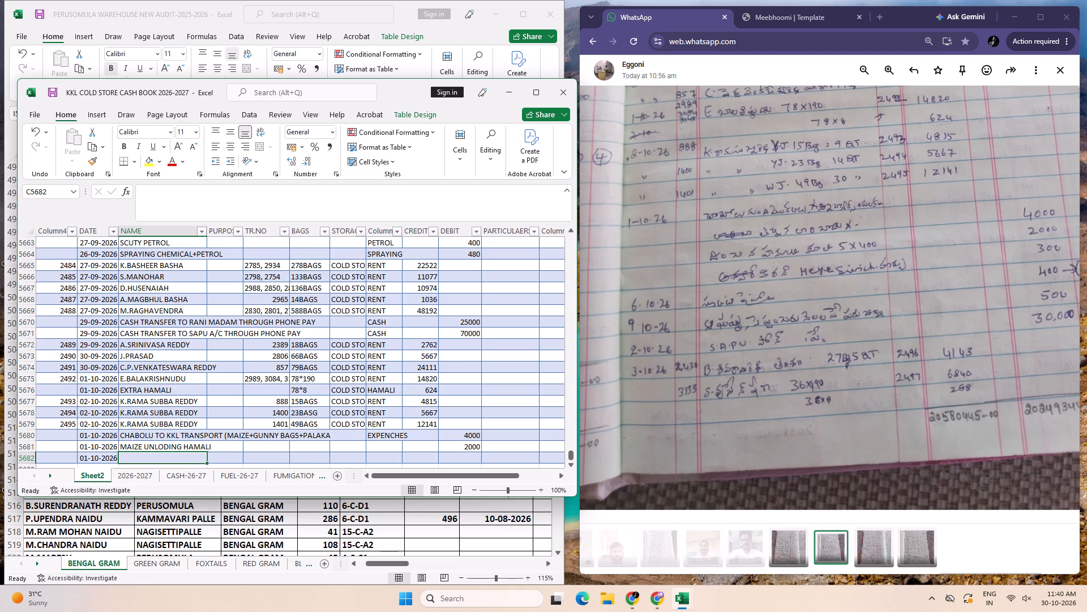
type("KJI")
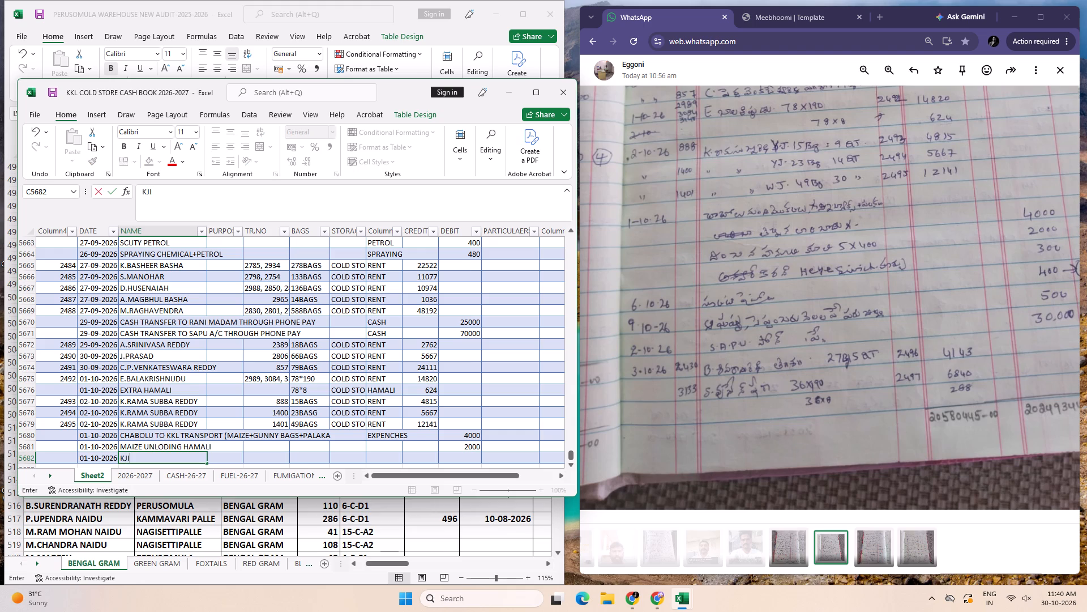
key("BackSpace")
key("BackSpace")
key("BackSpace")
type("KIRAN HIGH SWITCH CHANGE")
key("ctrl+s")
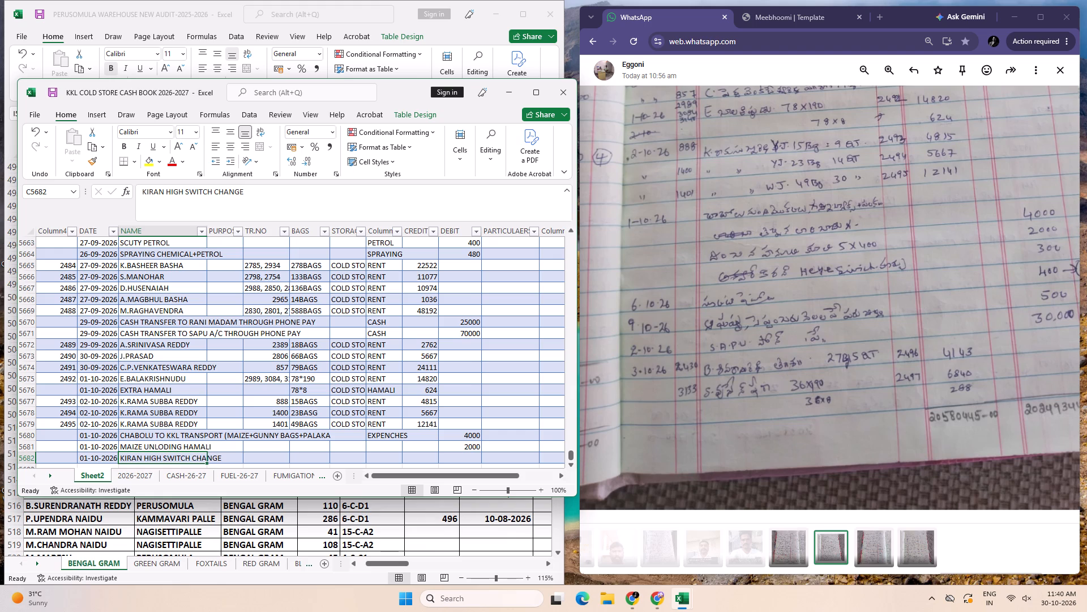
Enter the categories EXPENCHES for row 5682 and HAMALI for row 5681.
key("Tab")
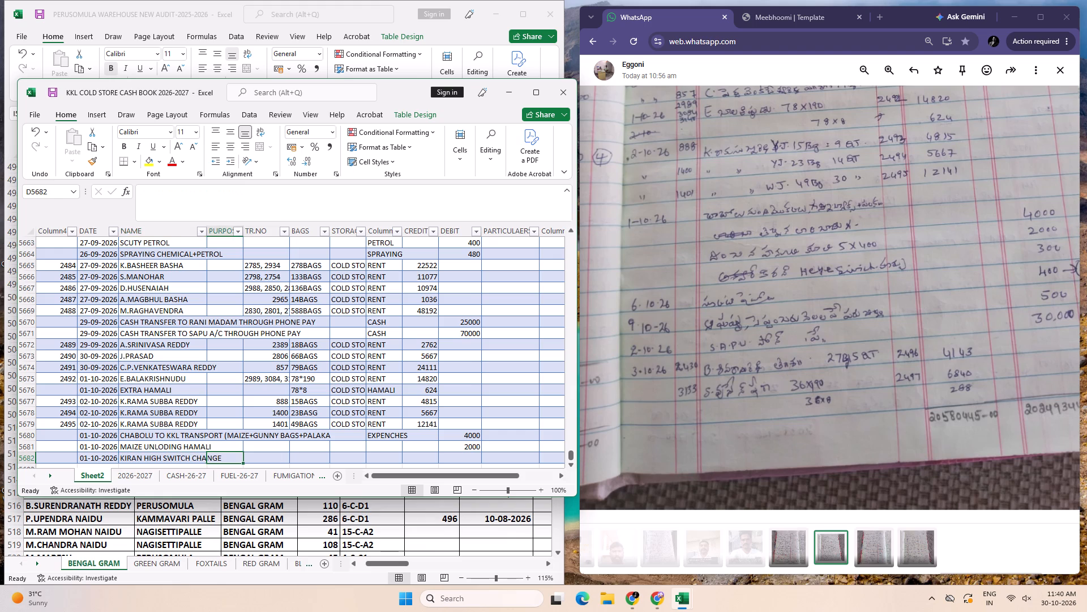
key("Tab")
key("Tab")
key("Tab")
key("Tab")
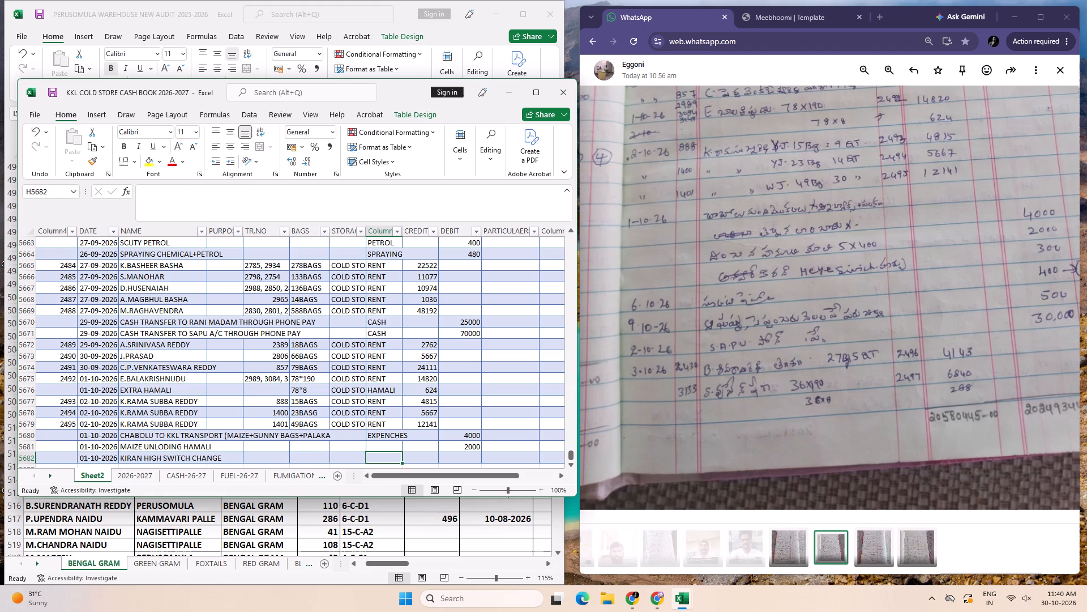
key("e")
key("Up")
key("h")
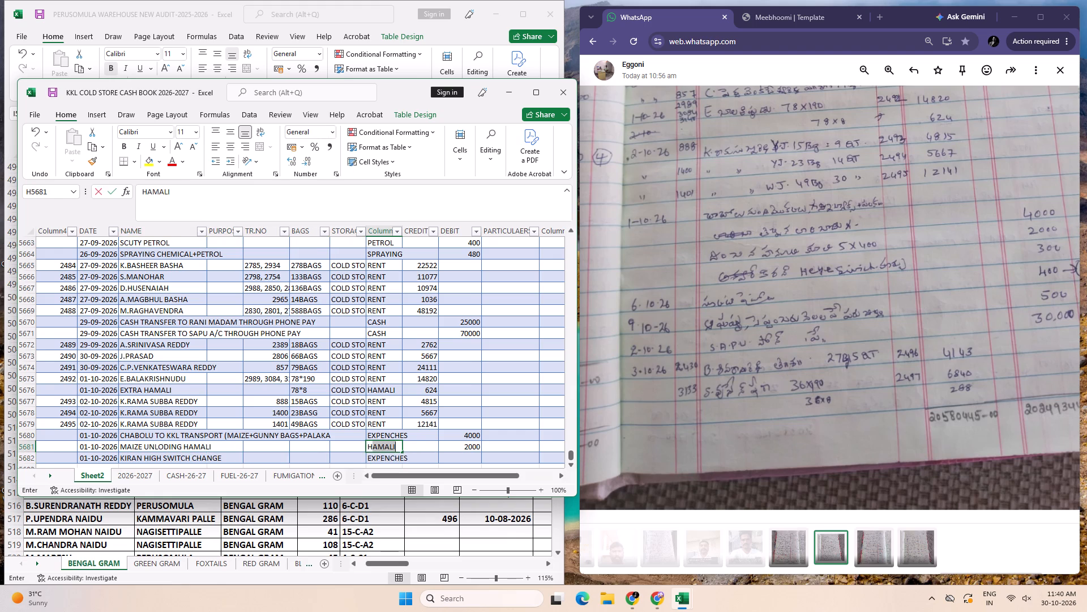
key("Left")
Enter 300 under DEBIT in row 5682 and 400 under DEBIT in row 5683.
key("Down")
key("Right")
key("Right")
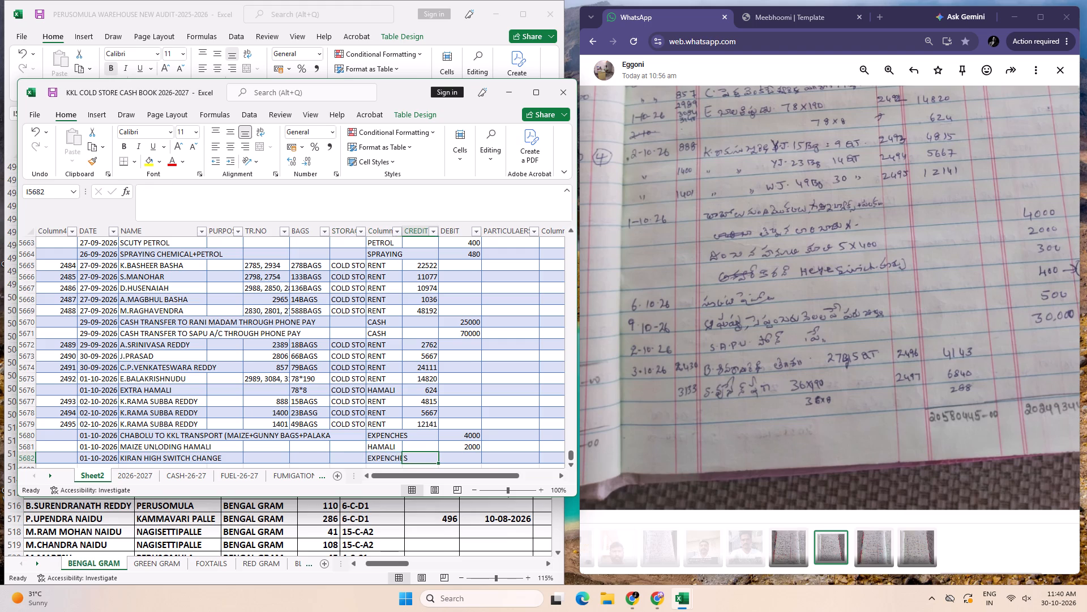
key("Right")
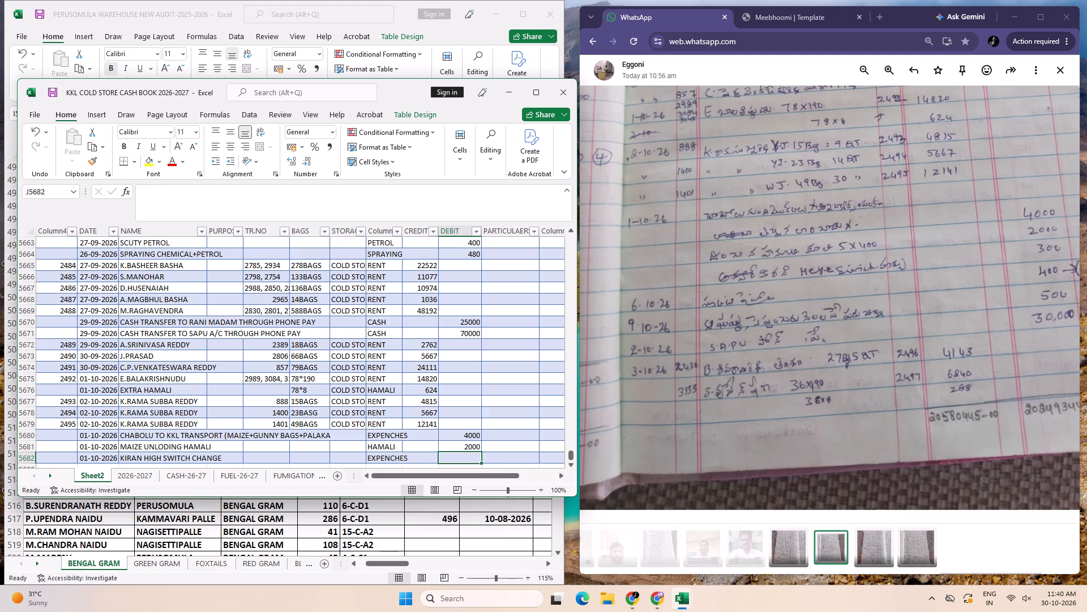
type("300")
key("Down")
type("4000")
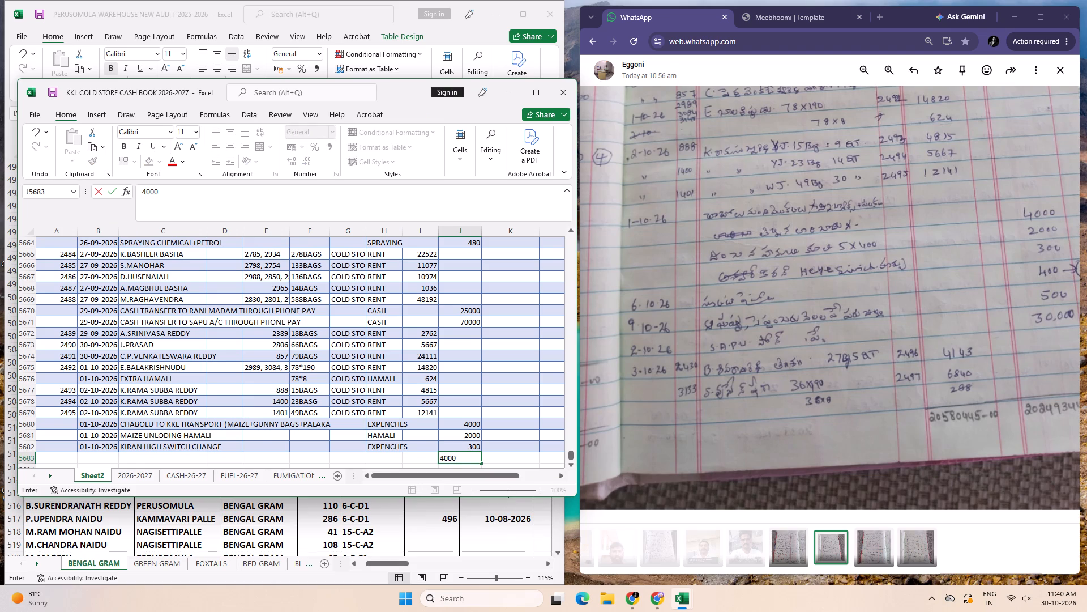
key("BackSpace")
Copy the date 01-10-2026 down to row 5683 and enter SCUTY PETROL as its name.
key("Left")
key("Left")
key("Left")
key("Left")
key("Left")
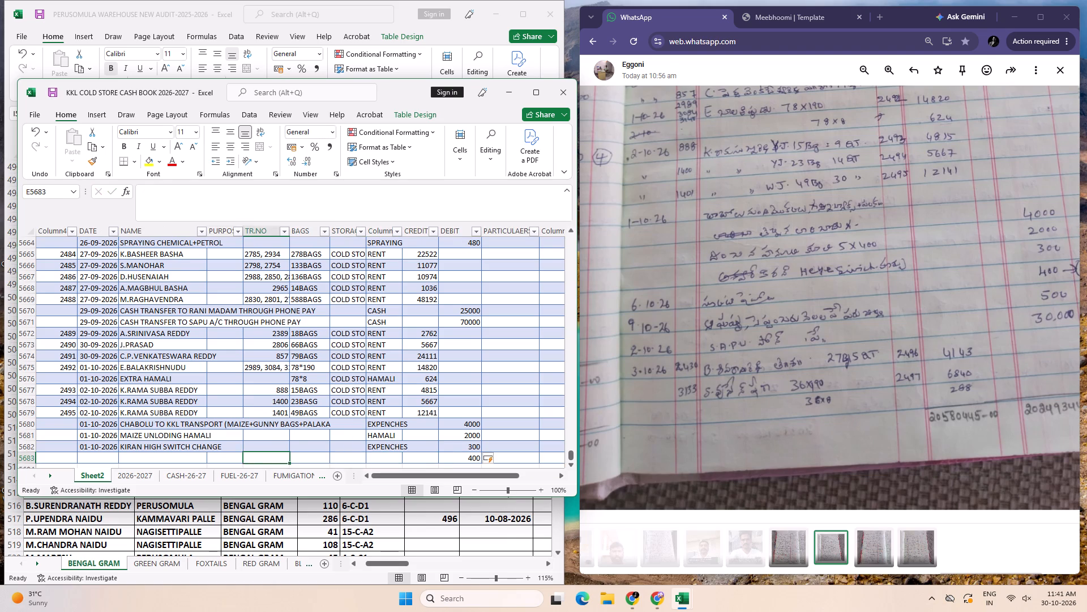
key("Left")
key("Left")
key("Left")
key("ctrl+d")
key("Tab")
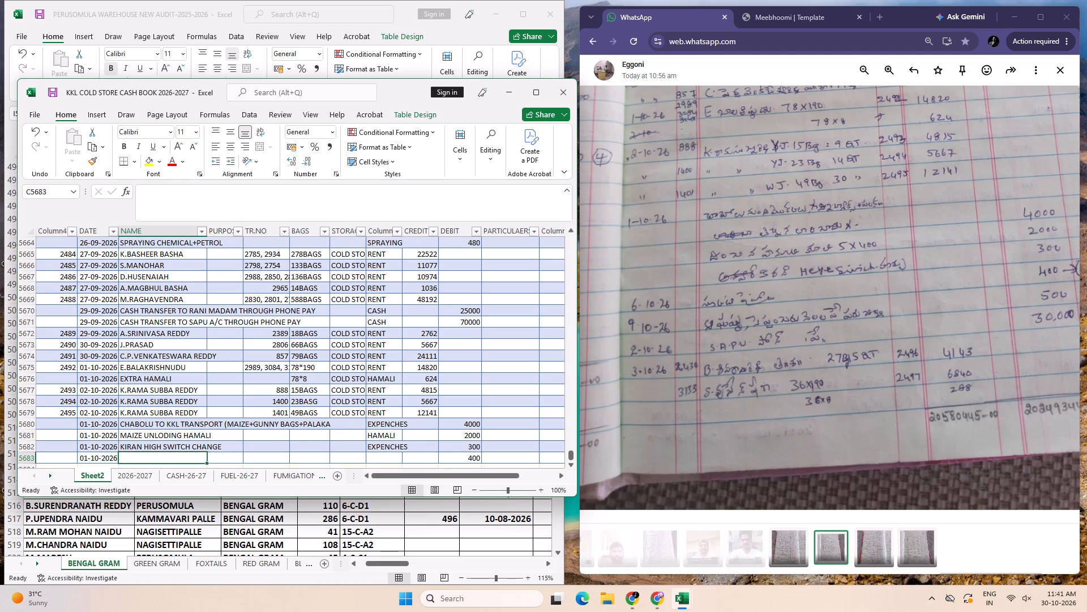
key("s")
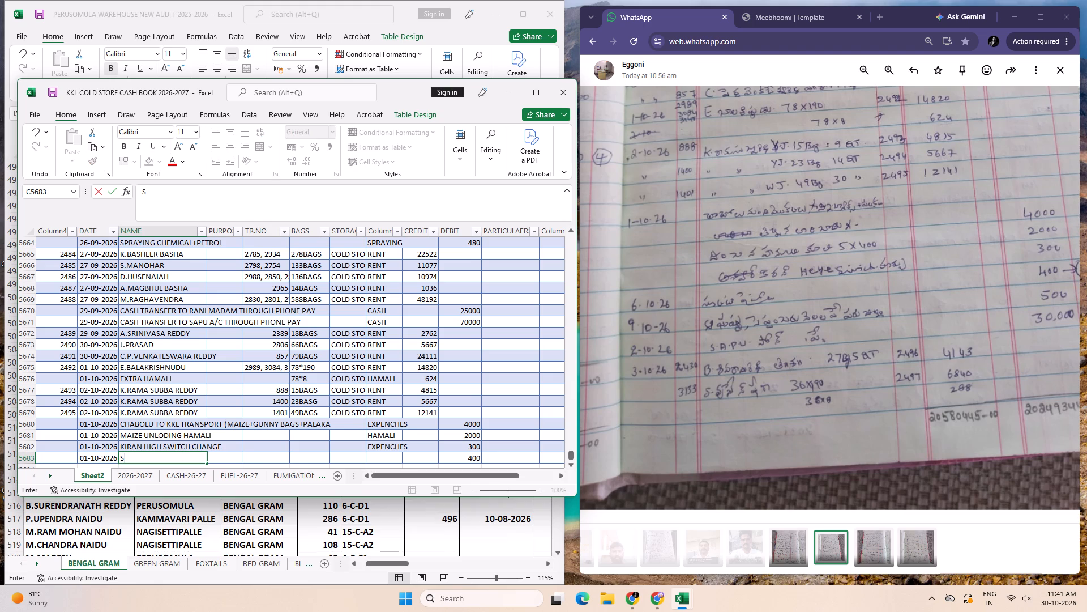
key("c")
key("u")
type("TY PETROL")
Complete the SCUTY PETROL entry in row 5683 with the category PETROL and save.
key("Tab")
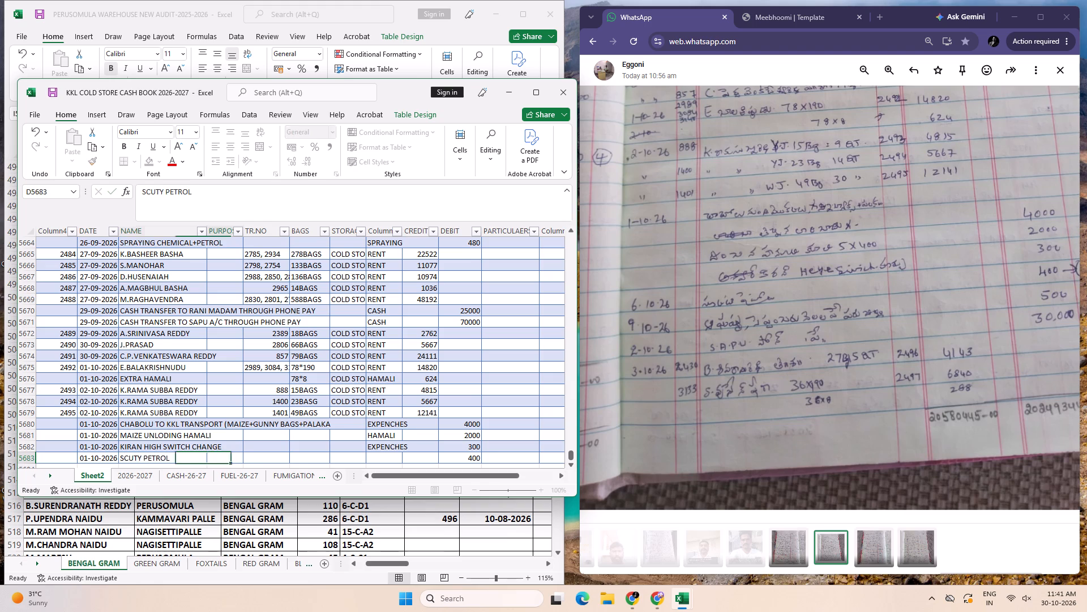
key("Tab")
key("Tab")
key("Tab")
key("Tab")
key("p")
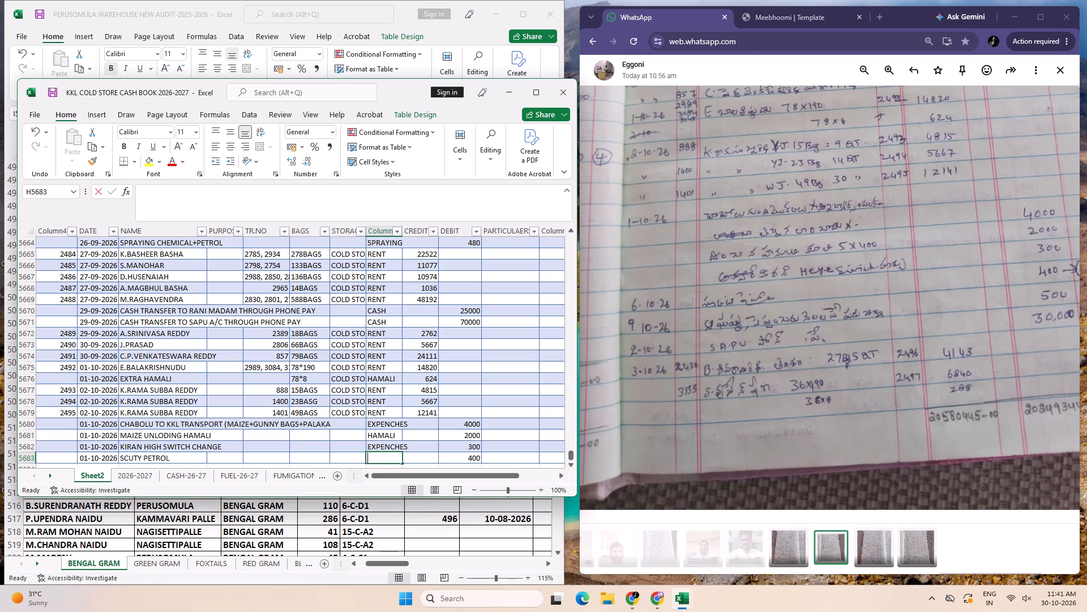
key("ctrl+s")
Extend the cash book table with a new row 5684 below the SCUTY PETROL entry and save.
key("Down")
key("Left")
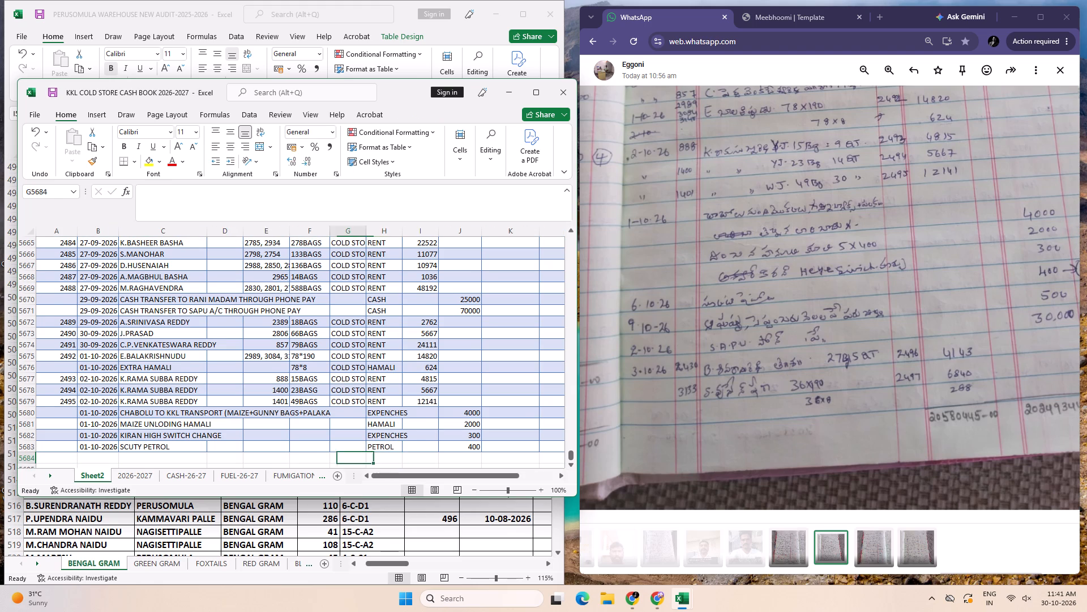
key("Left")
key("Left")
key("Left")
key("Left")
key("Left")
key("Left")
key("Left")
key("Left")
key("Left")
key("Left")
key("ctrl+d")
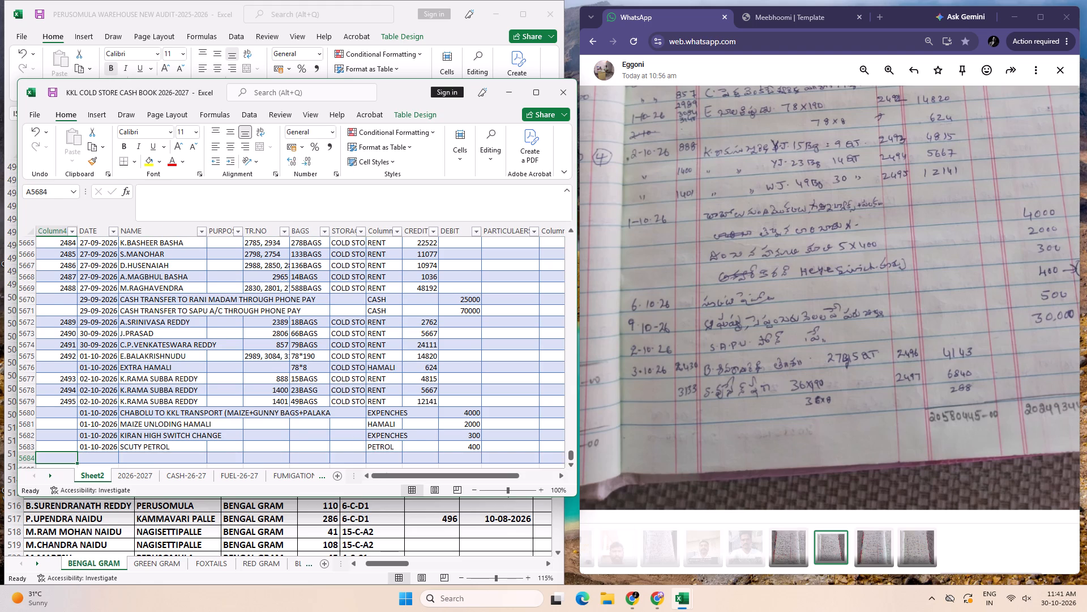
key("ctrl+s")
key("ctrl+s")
Set the date of row 5683 to 06-10-26 and the date of row 5684 to 09-10-26.
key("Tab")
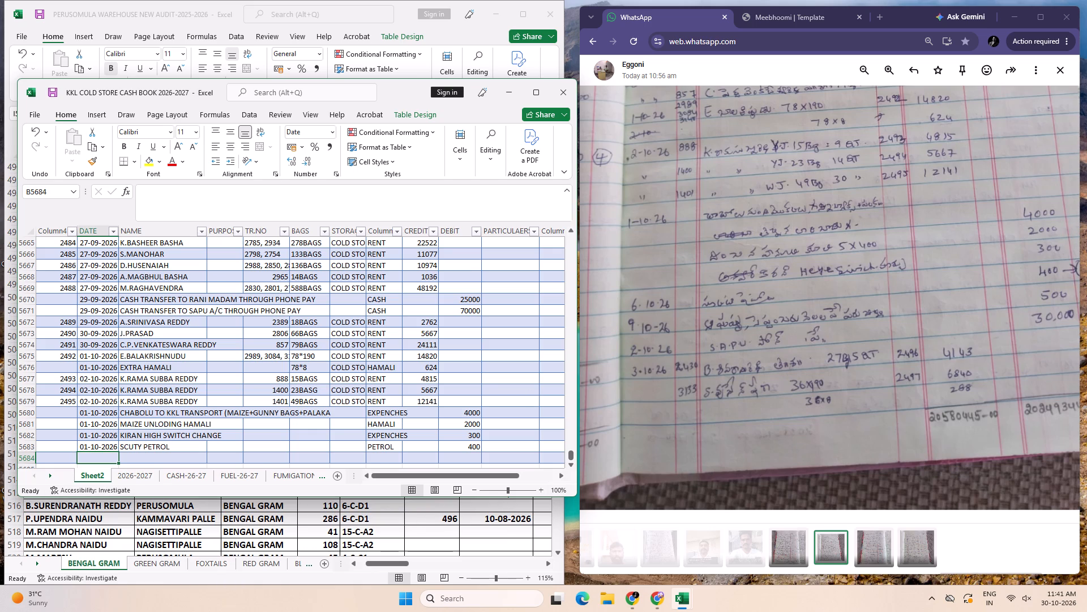
left_click(465, 449)
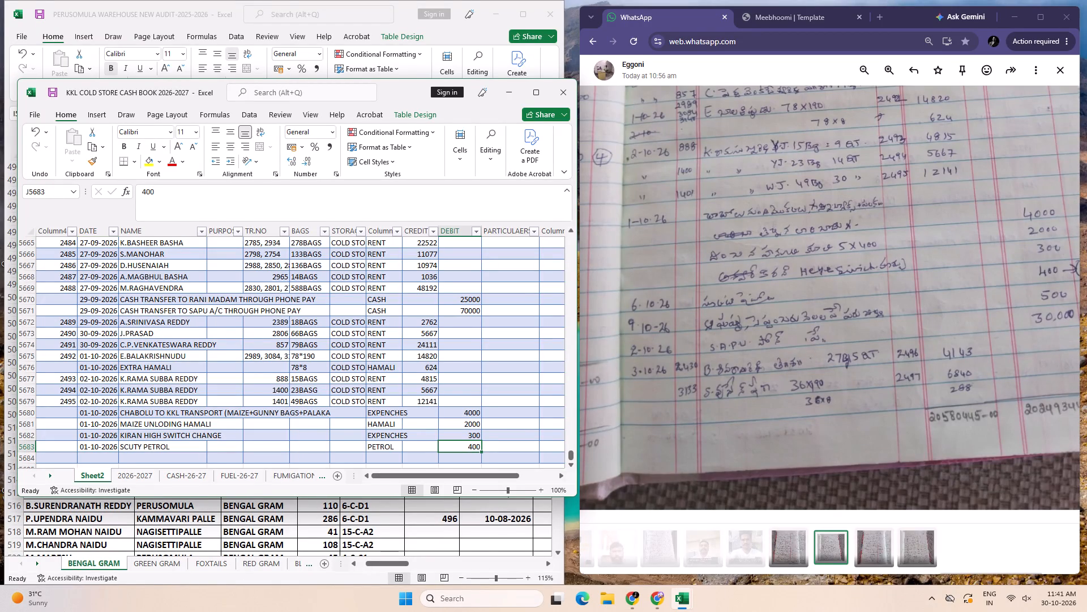
left_click(91, 451)
left_click(91, 459)
key("ctrl+d")
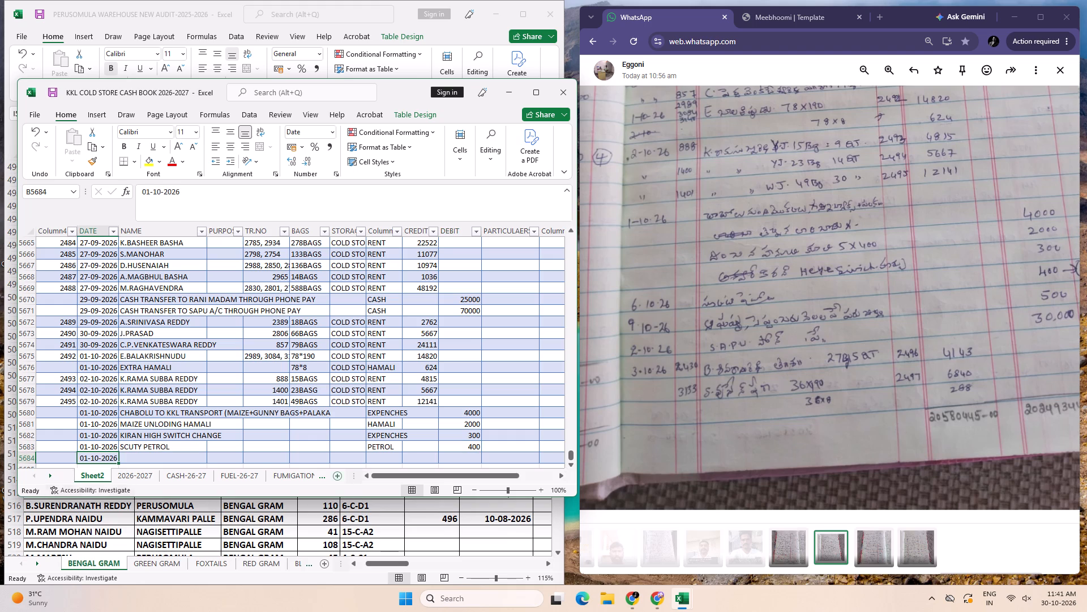
key("Up")
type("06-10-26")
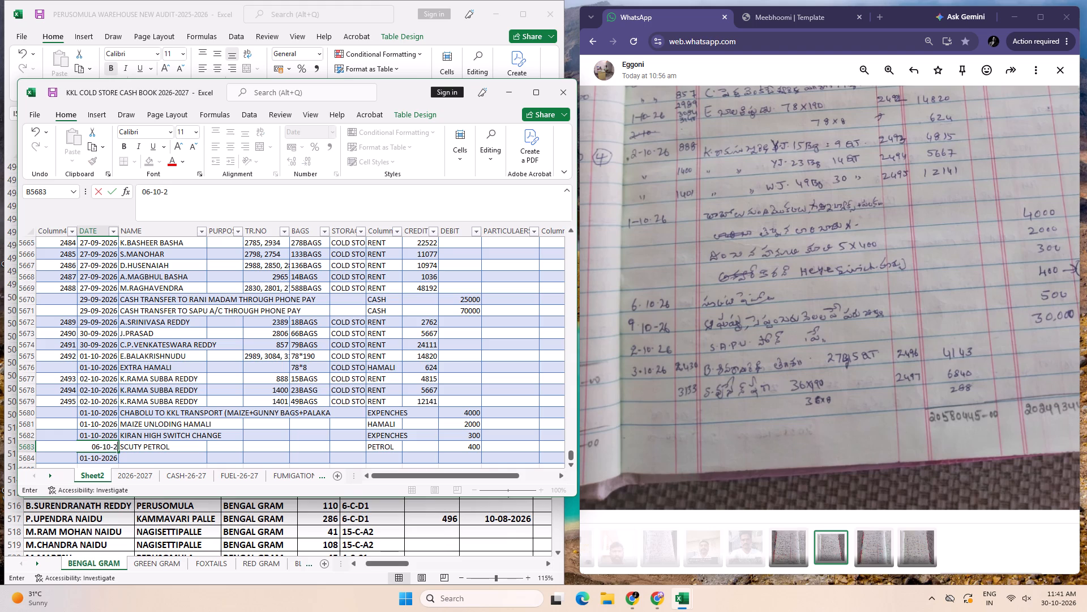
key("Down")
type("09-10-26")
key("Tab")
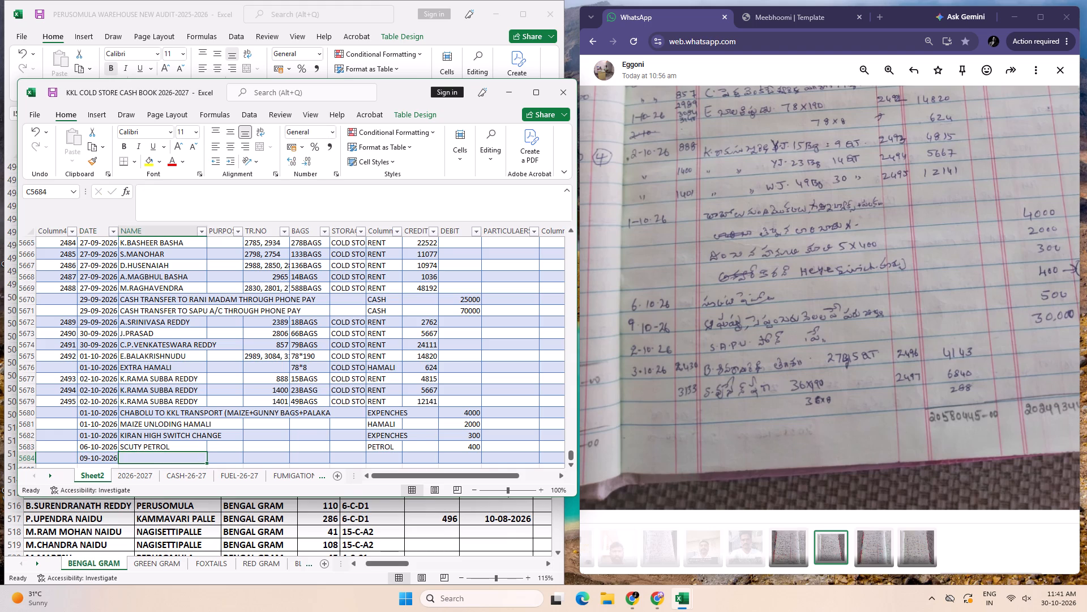
Enter PAPER BILL (AUGUST+SEPTEMBER) as the name in row 5684 and save.
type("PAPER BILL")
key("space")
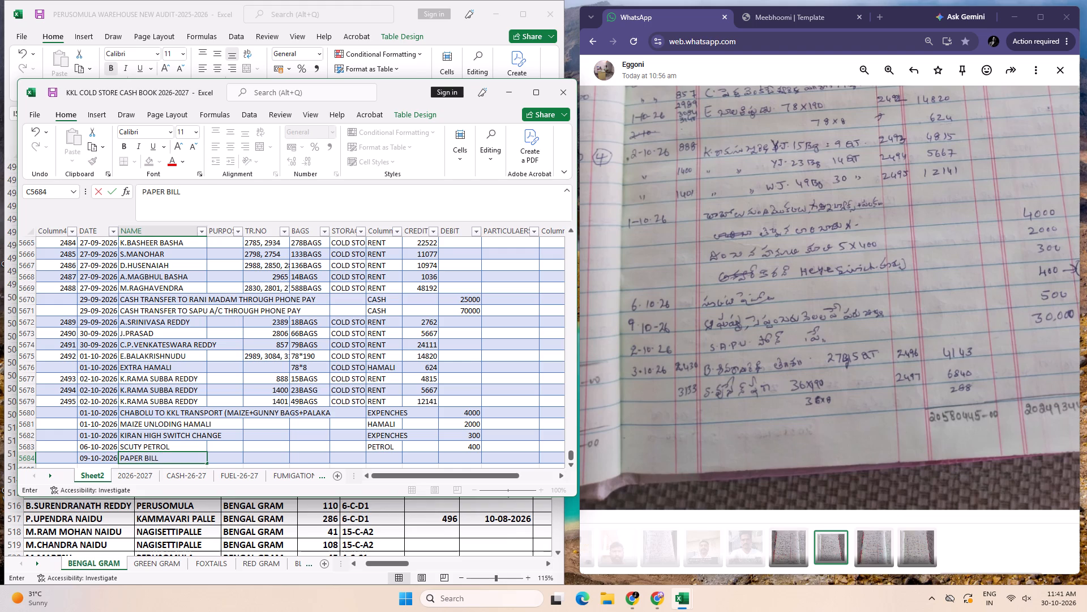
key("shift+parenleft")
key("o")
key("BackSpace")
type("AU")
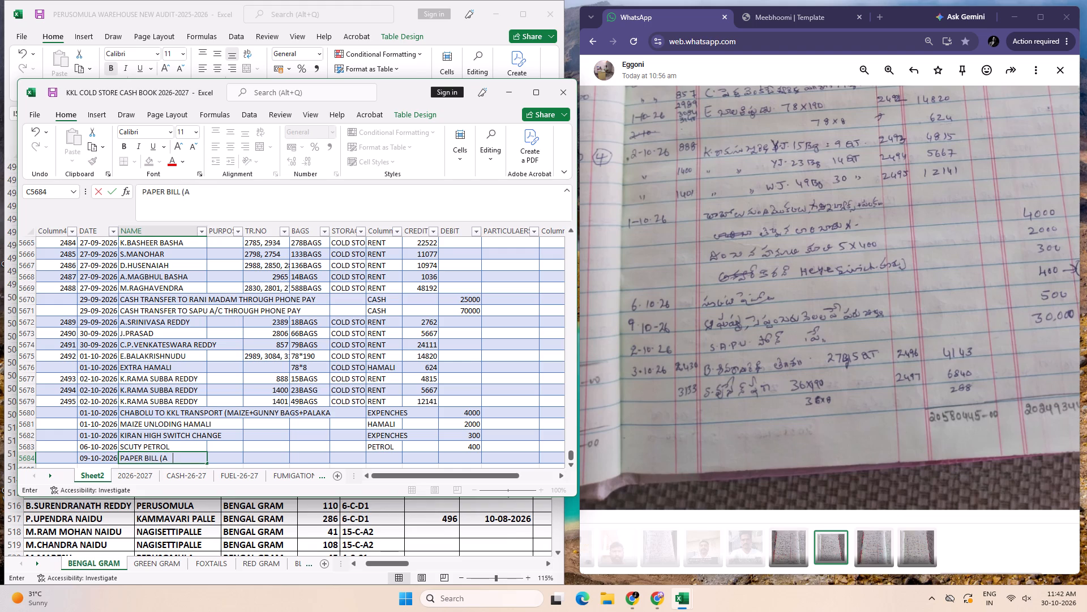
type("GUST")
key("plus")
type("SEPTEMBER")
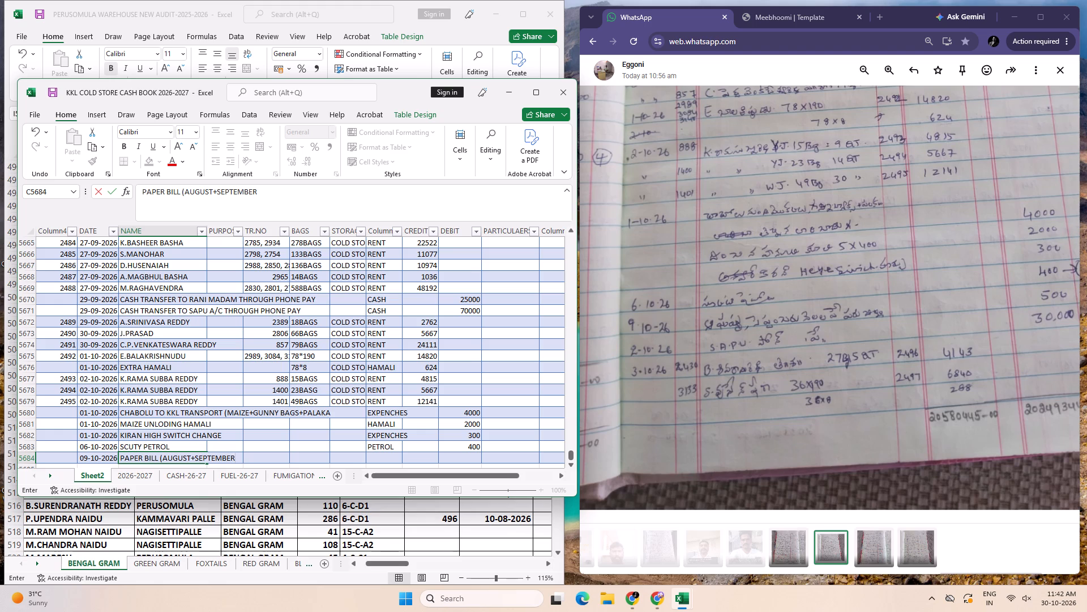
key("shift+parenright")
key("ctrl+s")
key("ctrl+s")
Enter the category EXPENCHES and a DEBIT of 500 for row 5684.
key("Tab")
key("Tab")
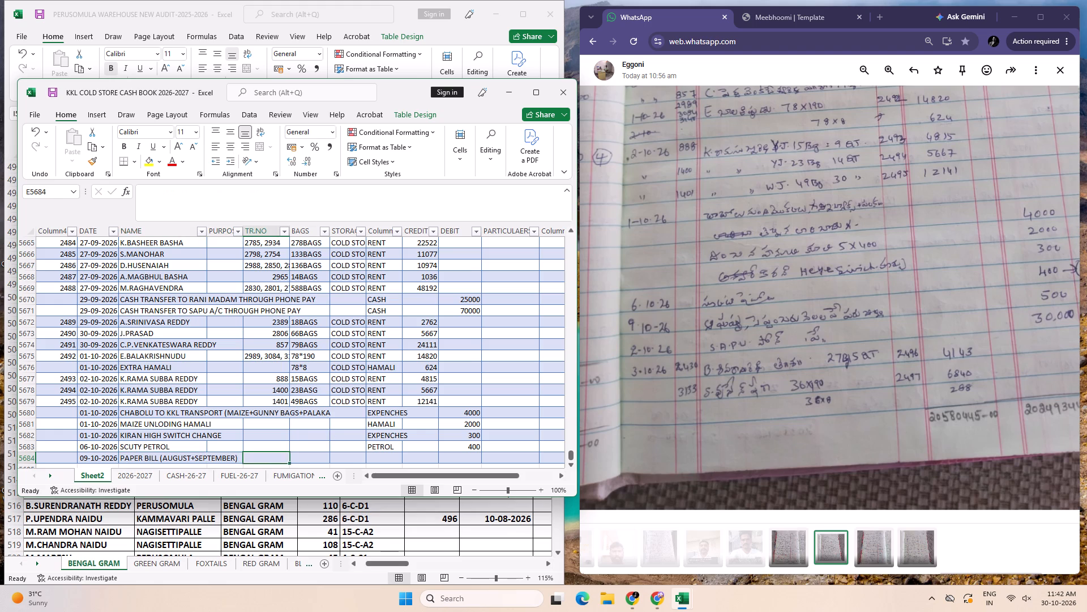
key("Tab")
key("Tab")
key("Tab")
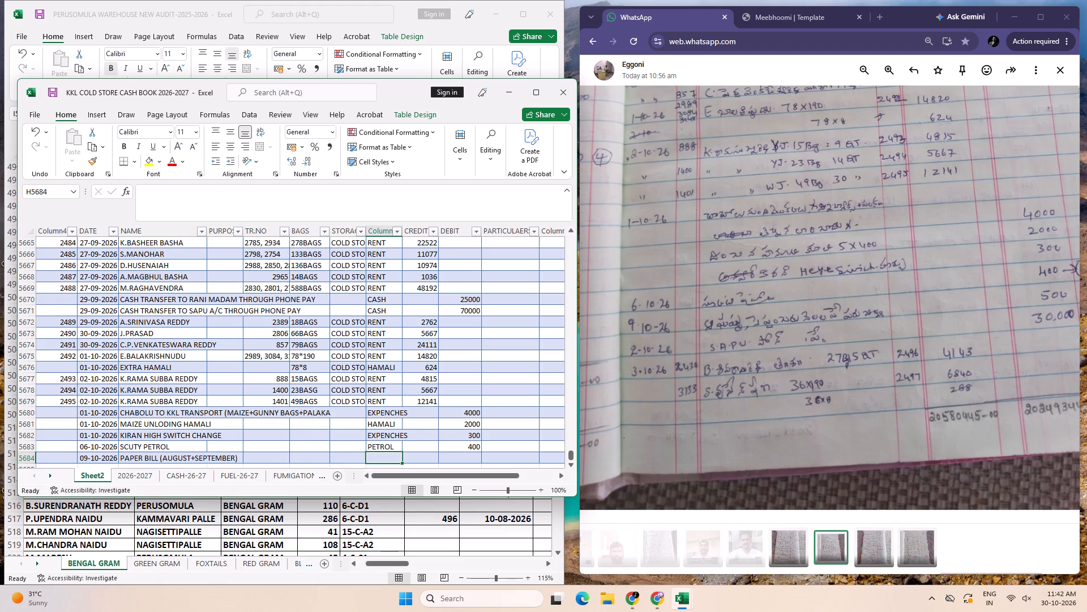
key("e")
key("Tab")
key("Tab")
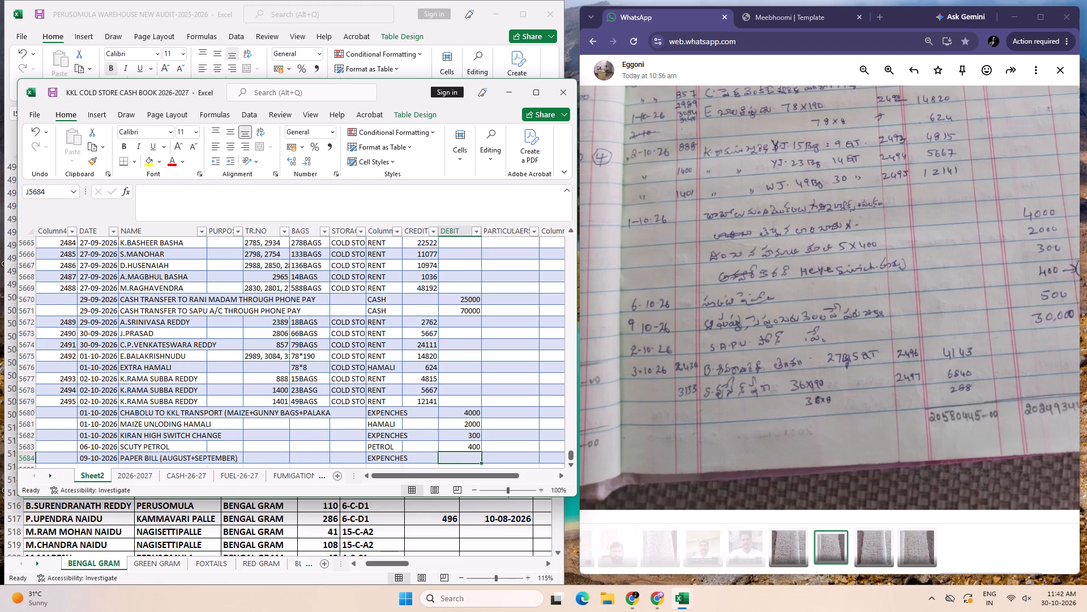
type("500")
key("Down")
Enter 30000 under DEBIT in the new row 5685.
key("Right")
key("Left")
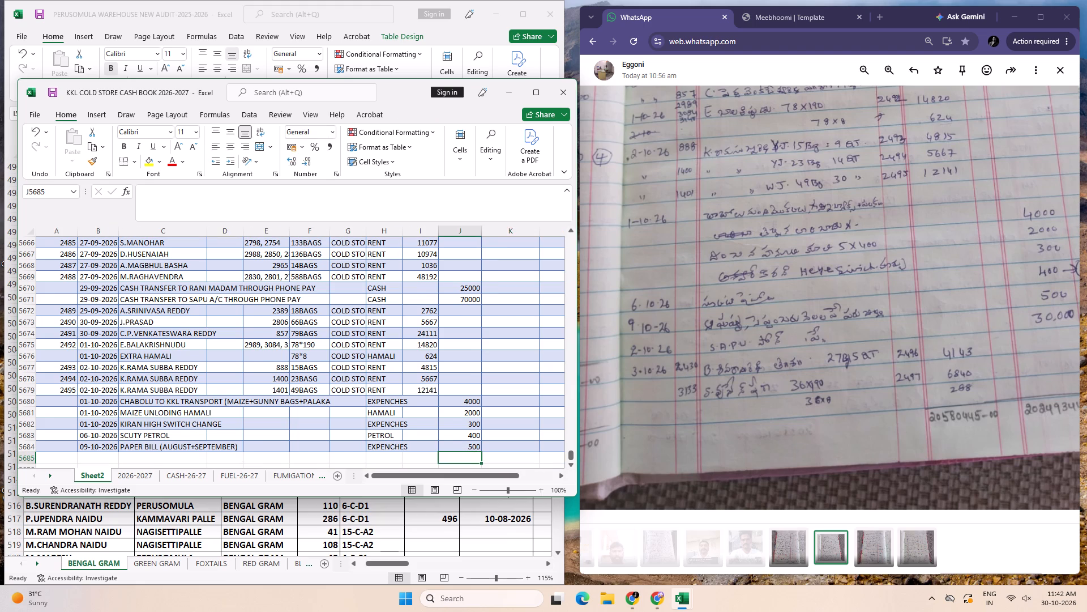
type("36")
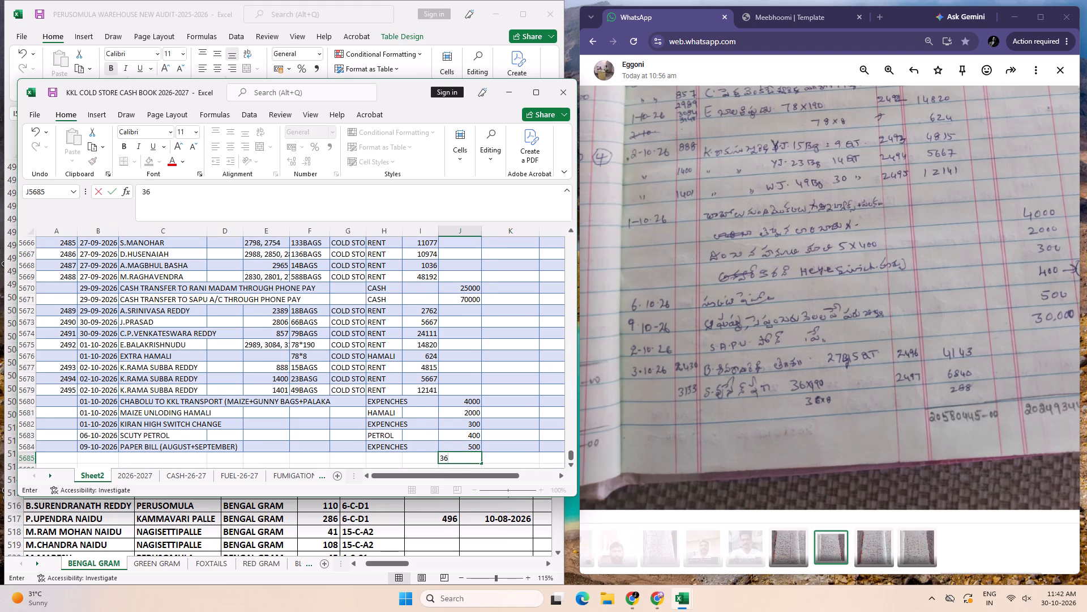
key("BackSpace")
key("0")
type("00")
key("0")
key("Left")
Copy the name CASH TRANSFER TO SAPU A/C THROUGH PHONE PAY from row 5671 into row 5685 and save.
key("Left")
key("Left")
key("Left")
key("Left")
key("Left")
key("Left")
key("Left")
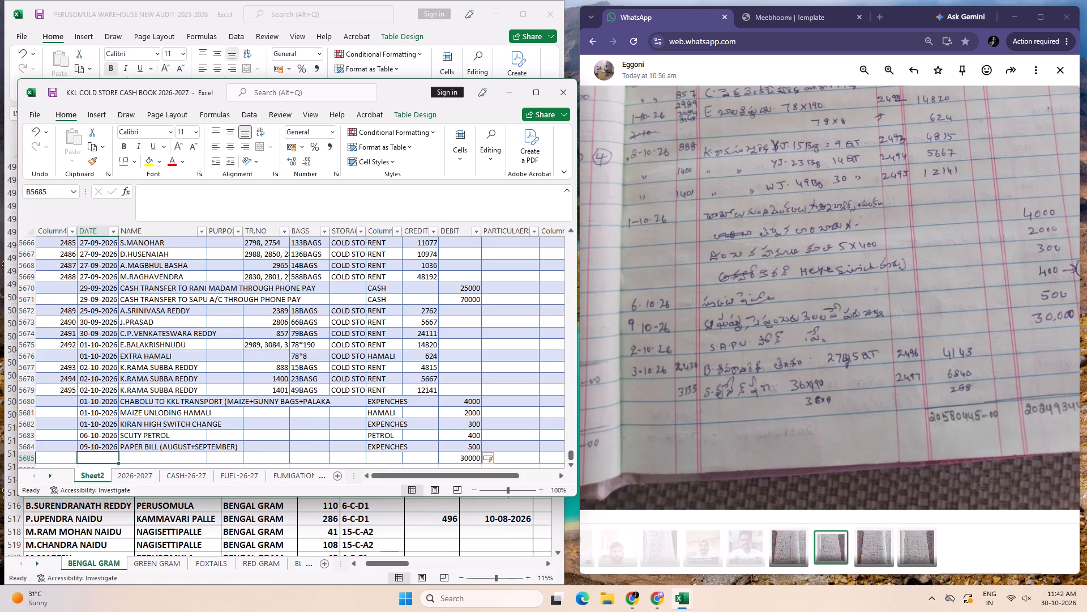
left_click(134, 302)
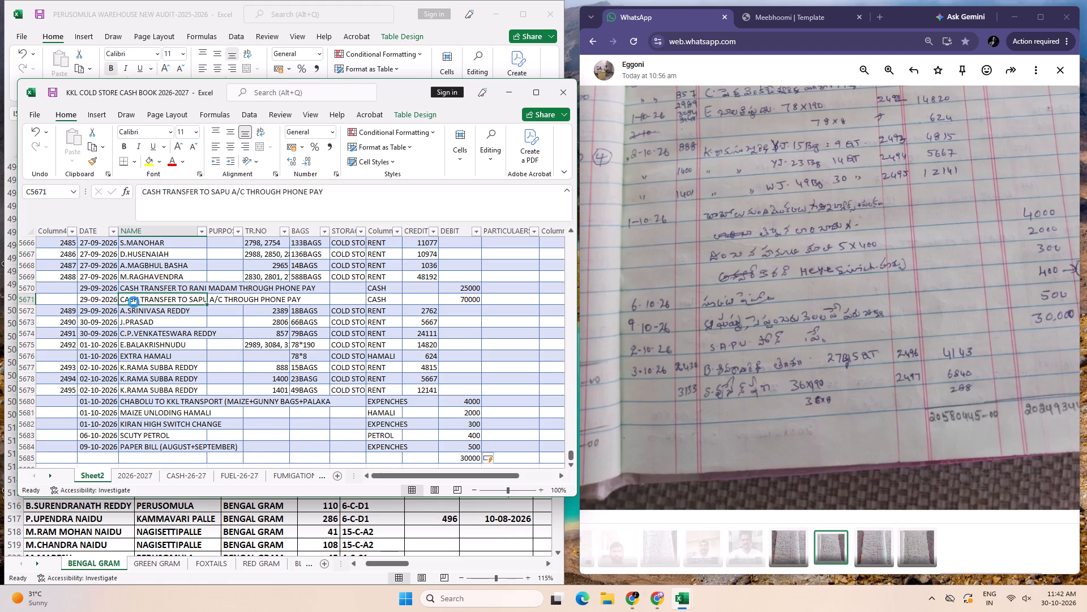
key("ctrl+c")
left_click(154, 458)
key("ctrl+v")
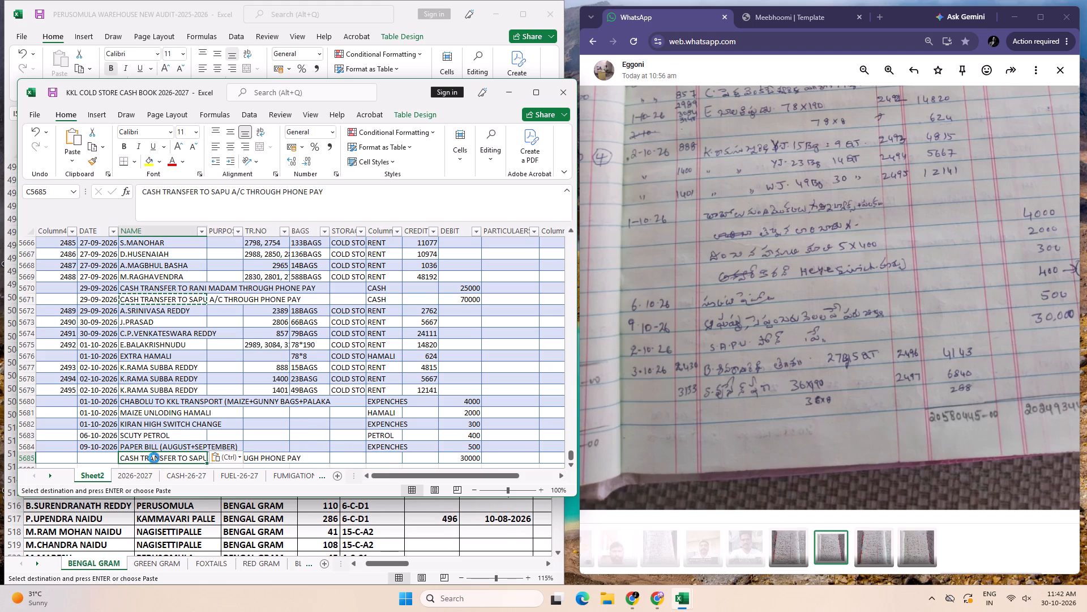
key("ctrl+s")
Enter the date 2-10-26 for row 5685 and save.
left_click(108, 461)
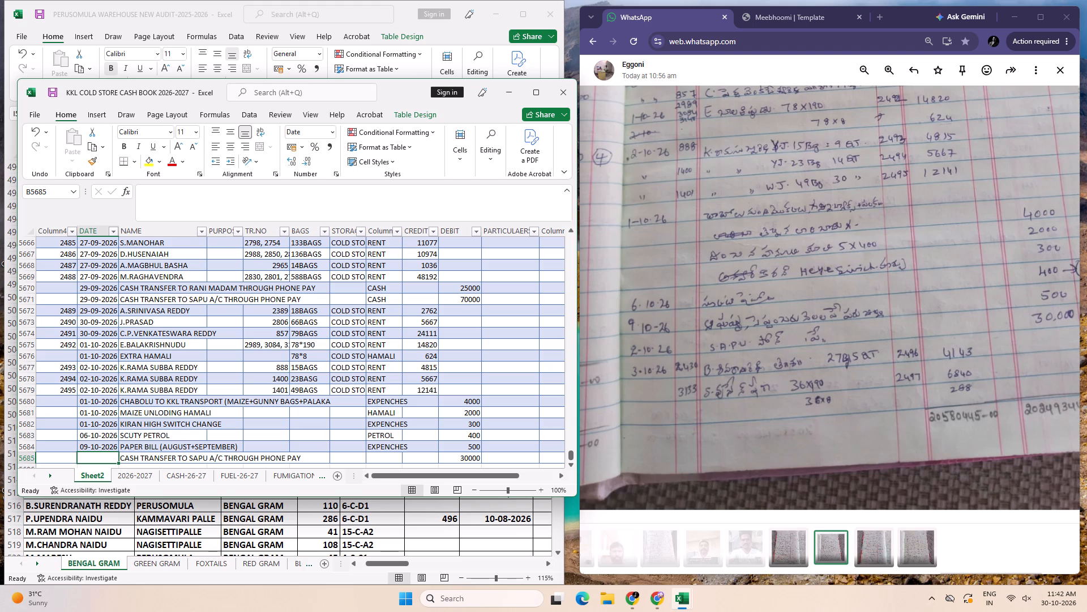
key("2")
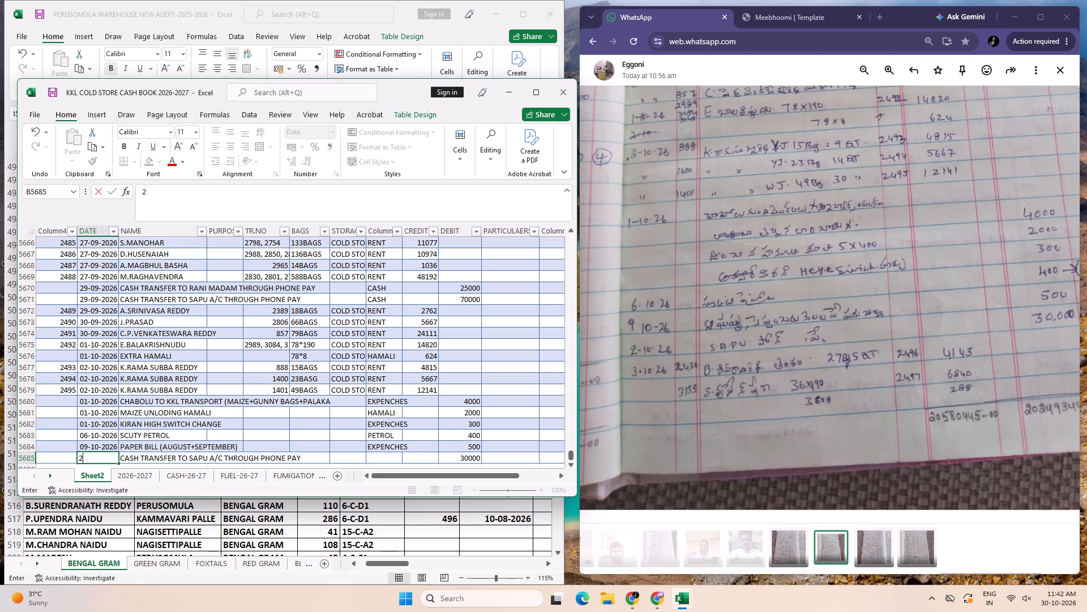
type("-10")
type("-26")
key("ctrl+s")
Extend the table with a new row 5686 and enter its date as 3-10-26.
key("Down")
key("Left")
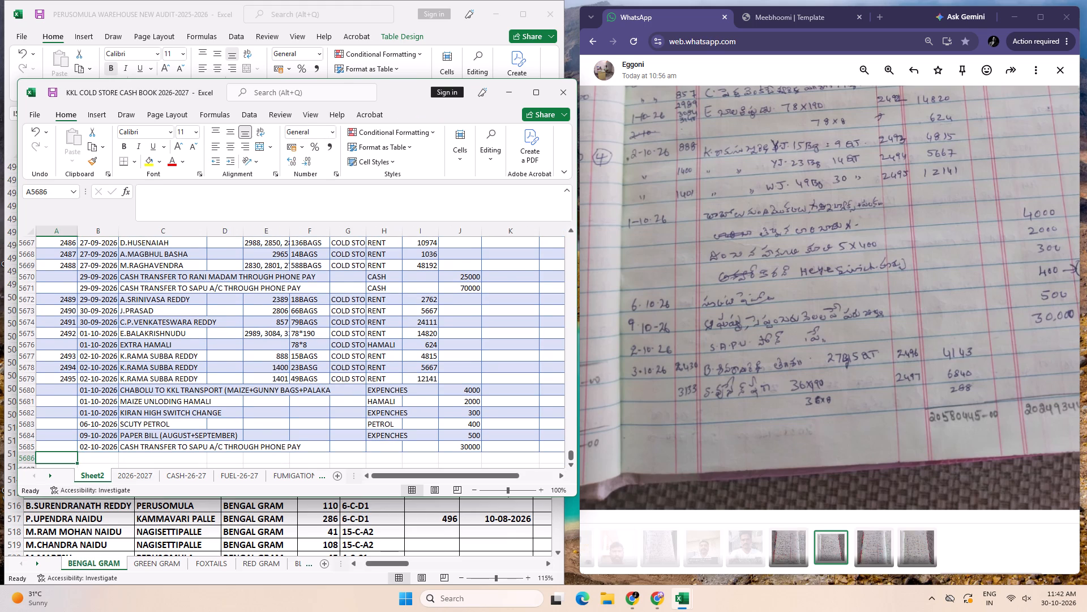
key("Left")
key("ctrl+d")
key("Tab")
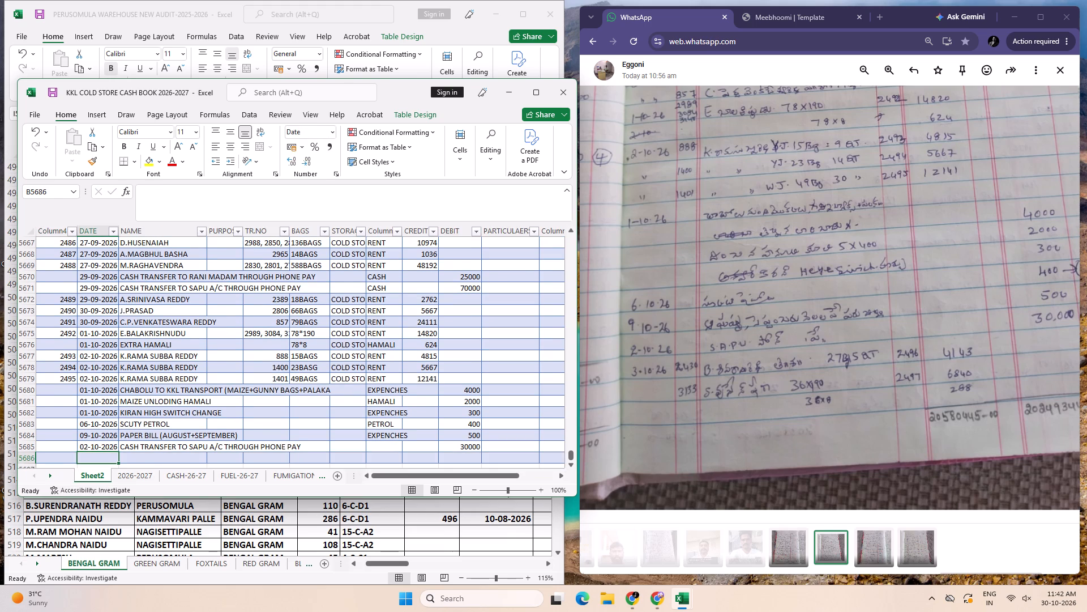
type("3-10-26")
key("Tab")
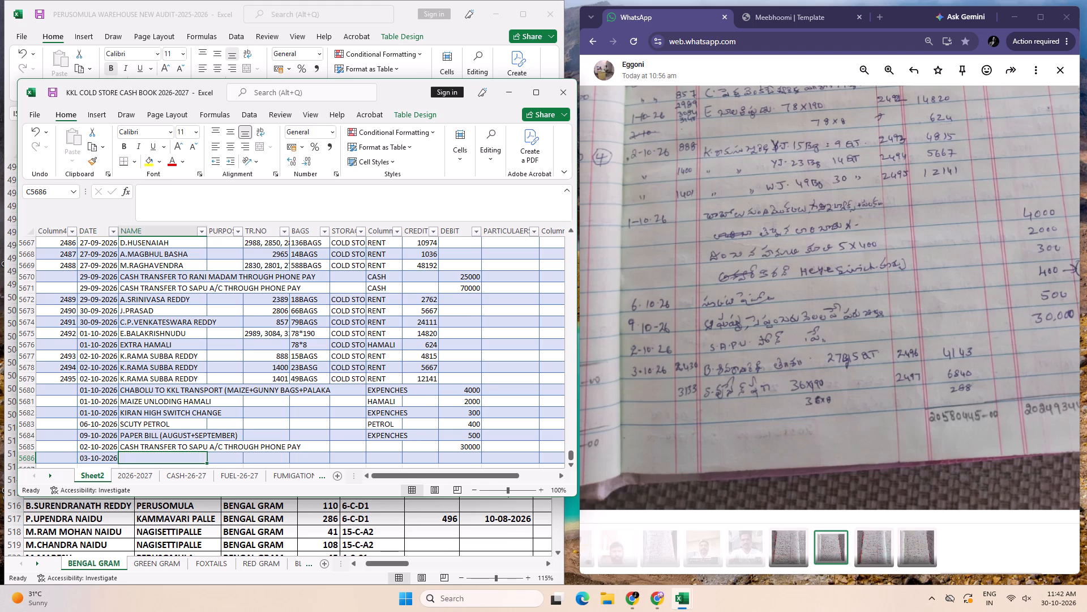
Save the cash book workbook with the new 3-10-26 date row.
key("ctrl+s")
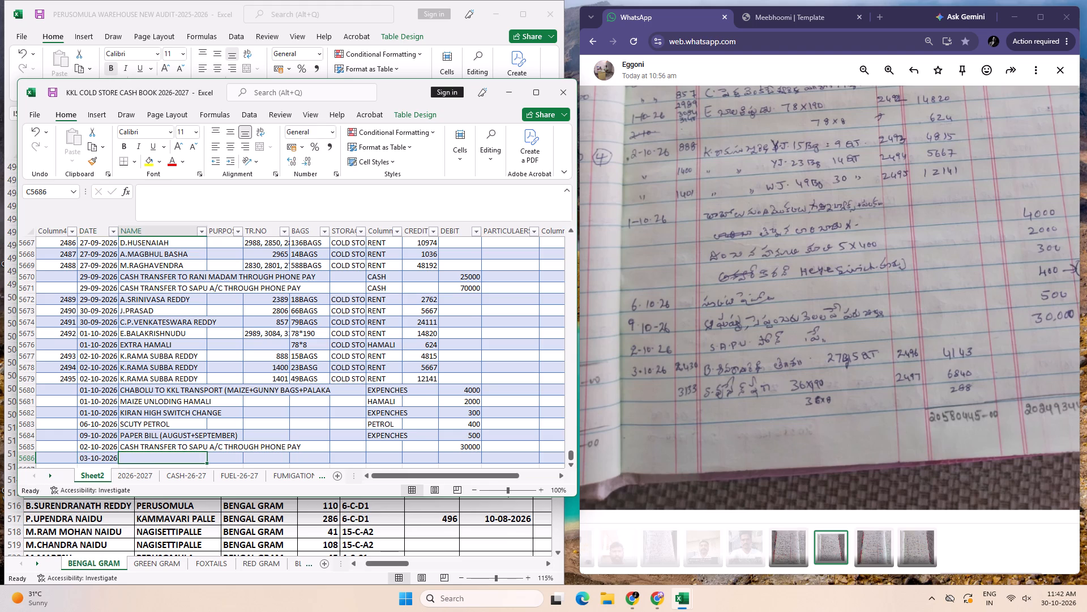
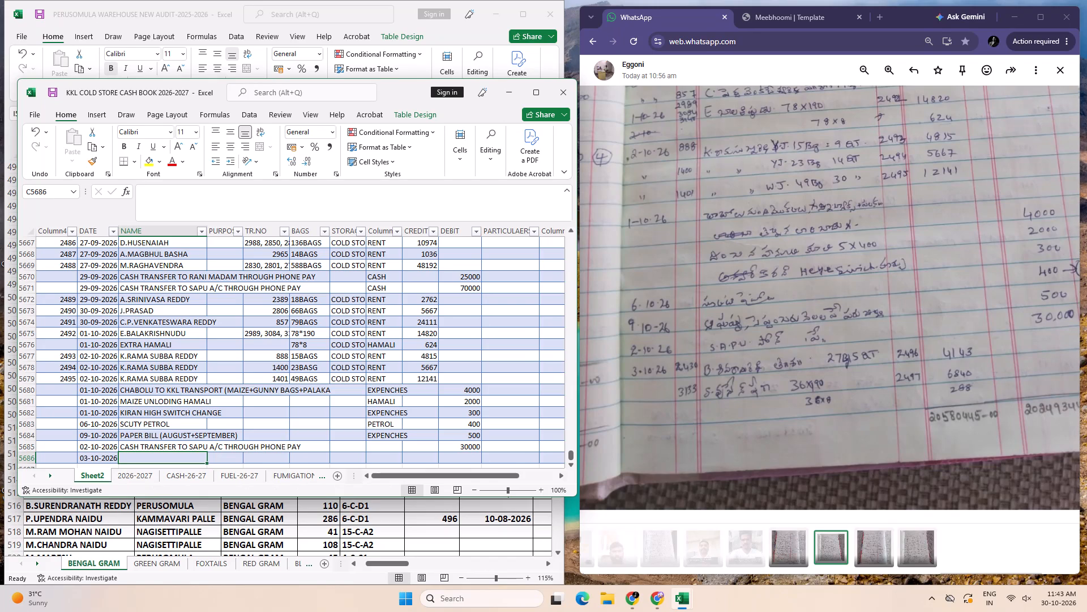
Enter the ledger's serial number for the 03-10-2026 entry in the first column of row 5686.
key("Left")
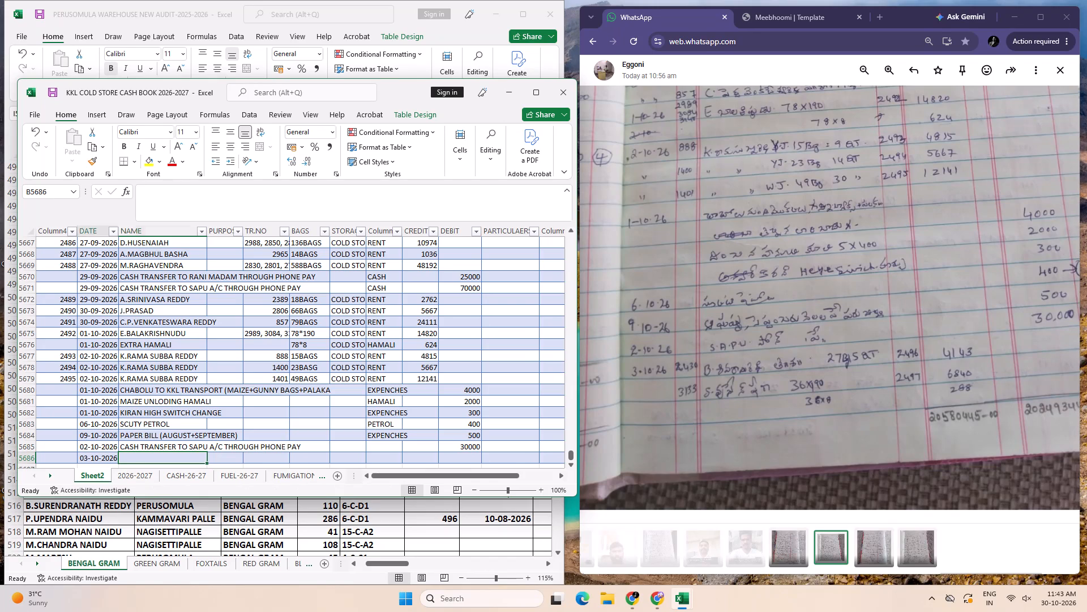
key("Left")
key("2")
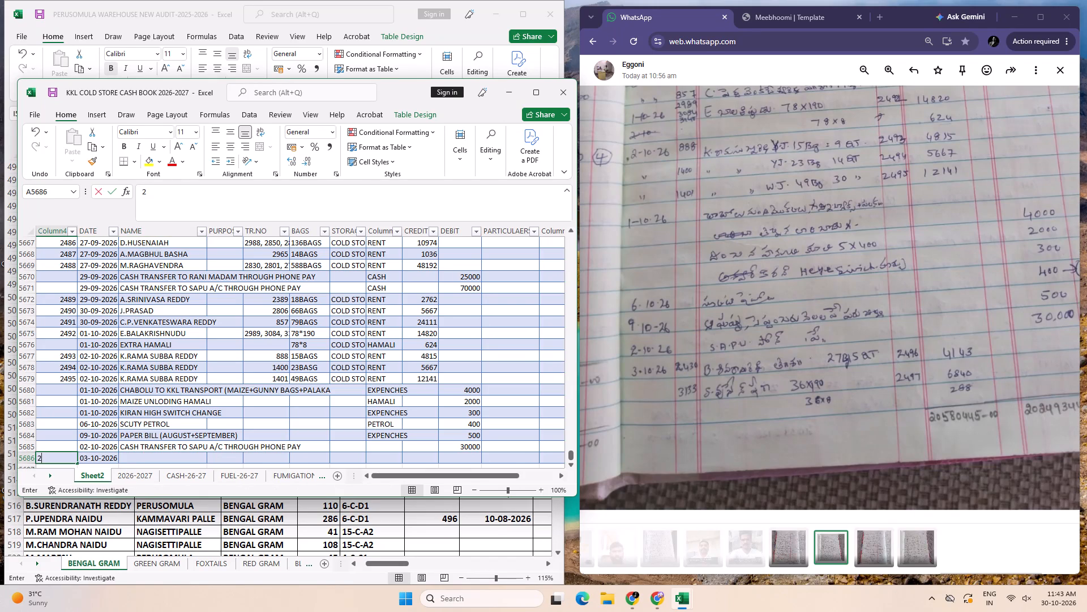
Enter 2496 in the first column of row 5686, save, and fill in that entry's customer name from the photo.
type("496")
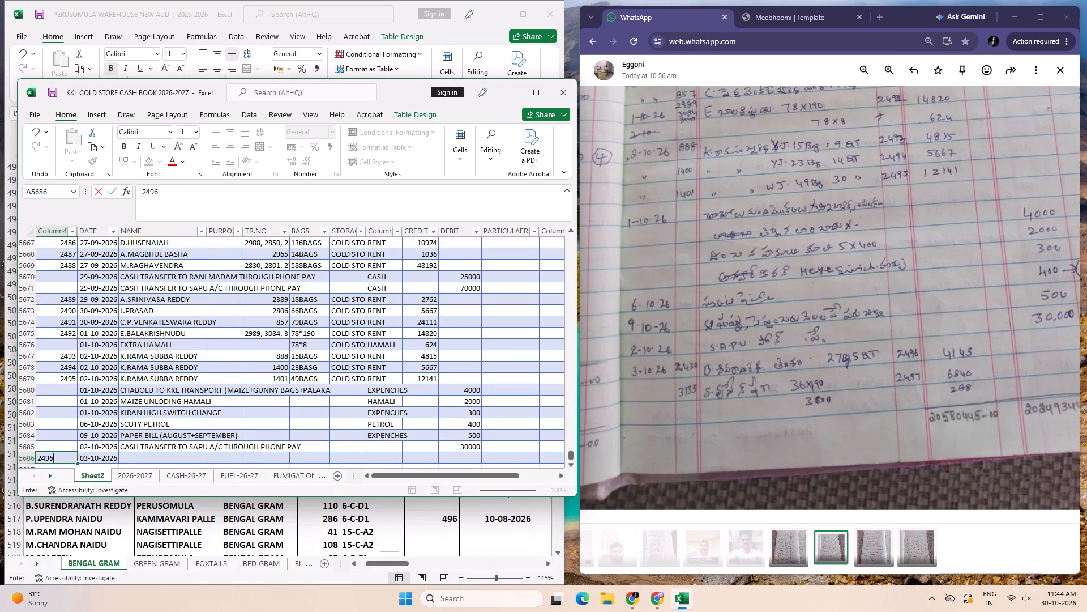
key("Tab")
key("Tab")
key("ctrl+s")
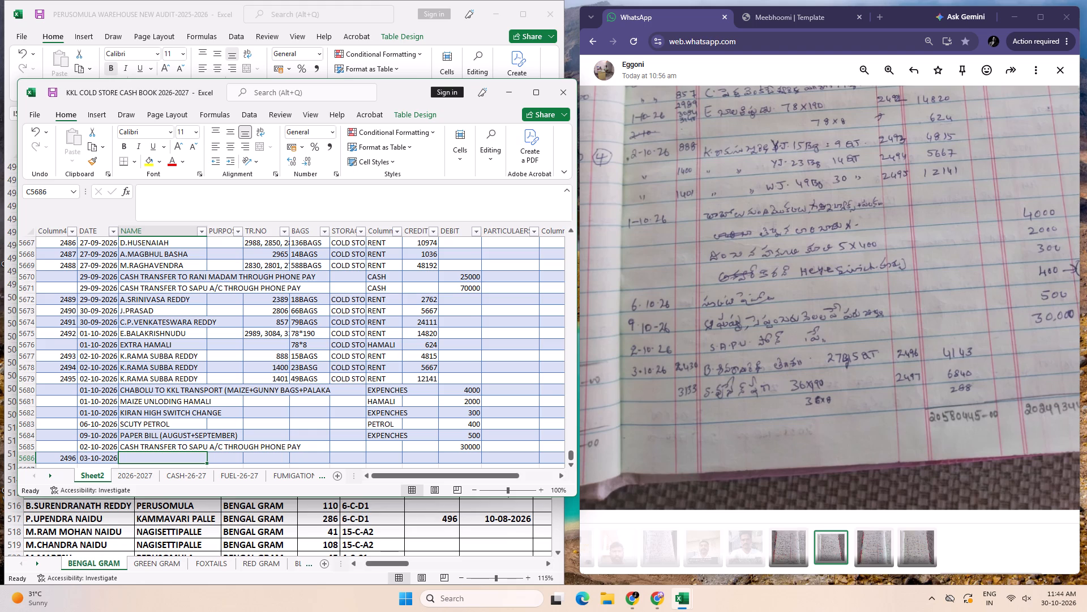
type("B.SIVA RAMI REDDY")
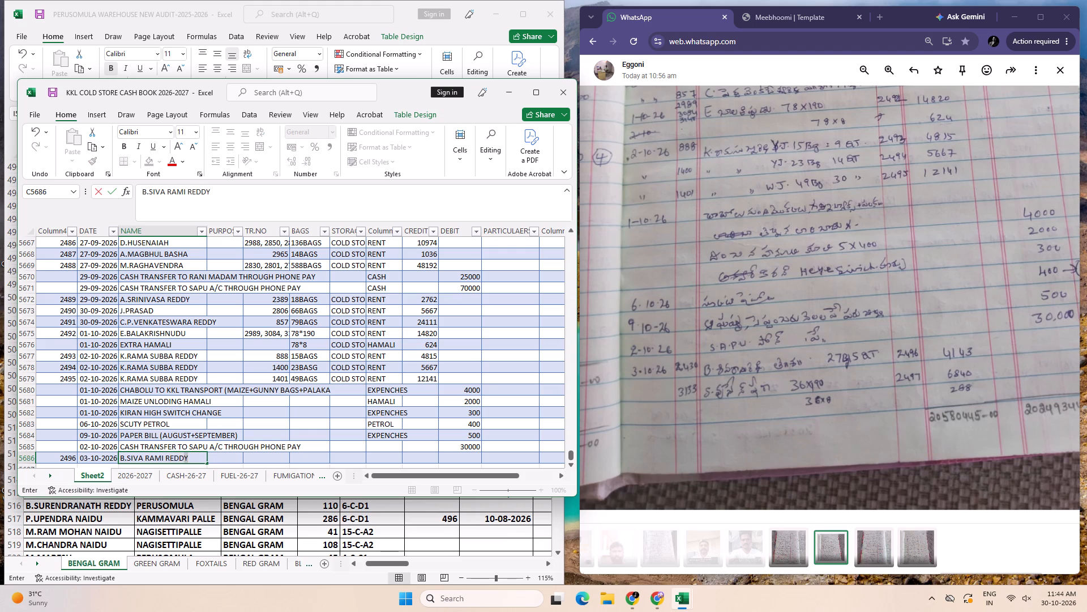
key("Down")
Extend the table with row 5687 by copying down the date 03-10-2026 from row 5686, and save.
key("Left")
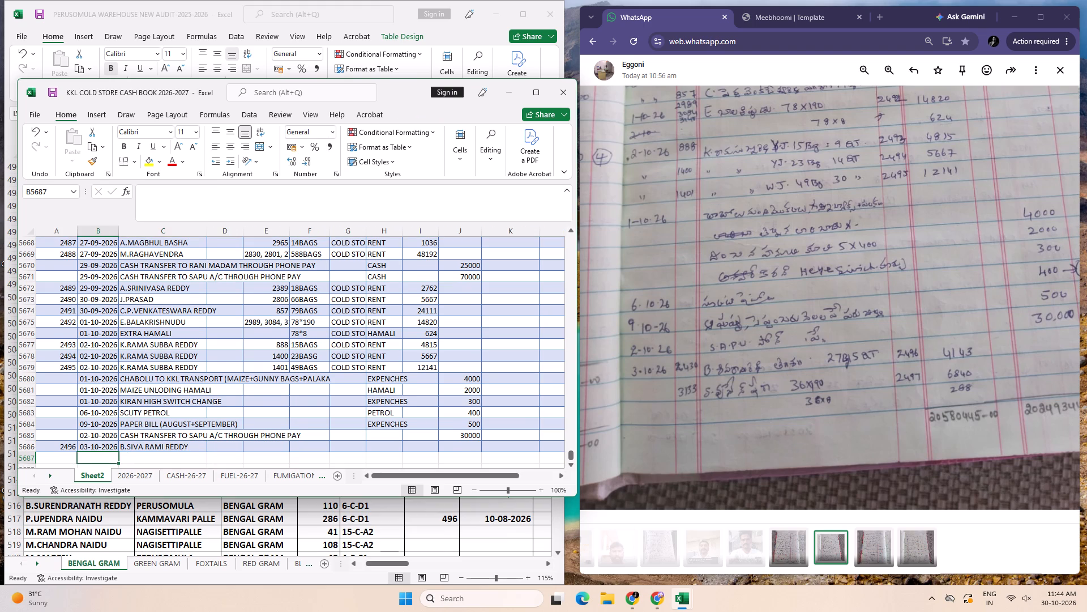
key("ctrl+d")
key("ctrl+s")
Enter the customer name of the photo's second 3-10-26 entry under NAME in row 5687 and save.
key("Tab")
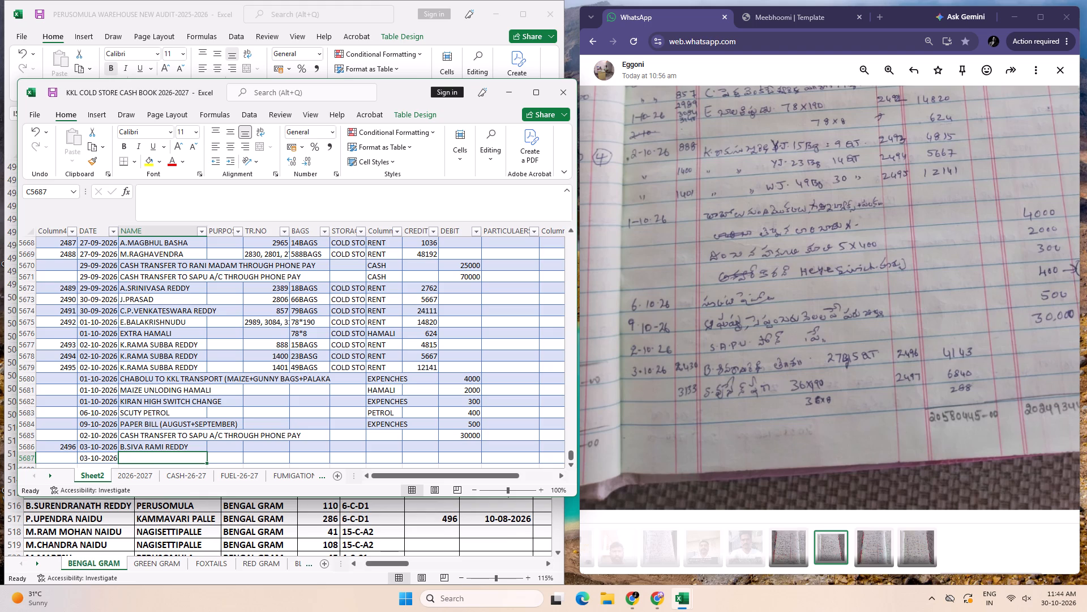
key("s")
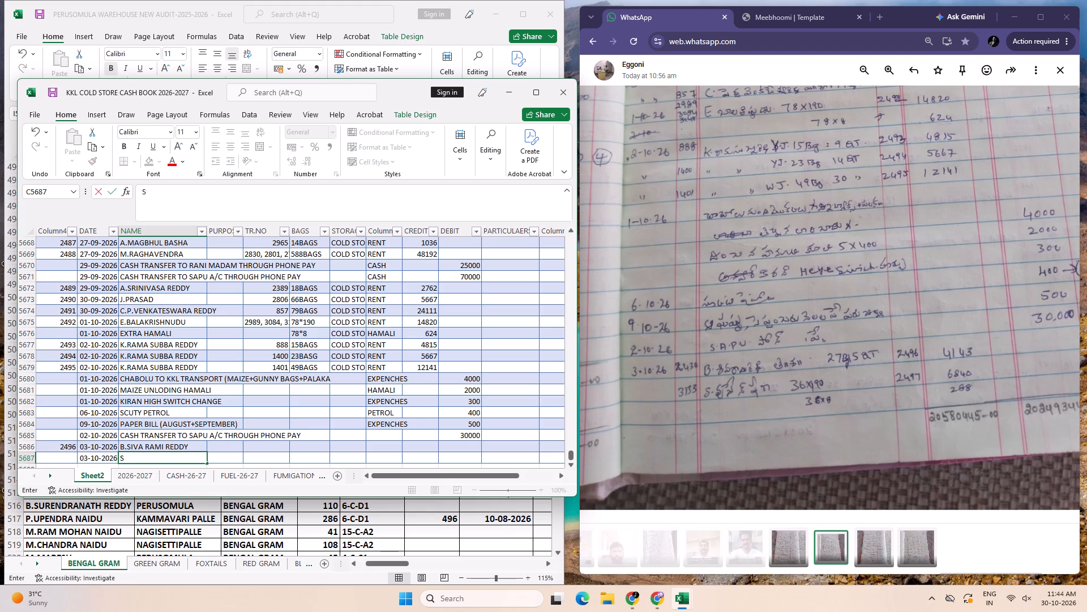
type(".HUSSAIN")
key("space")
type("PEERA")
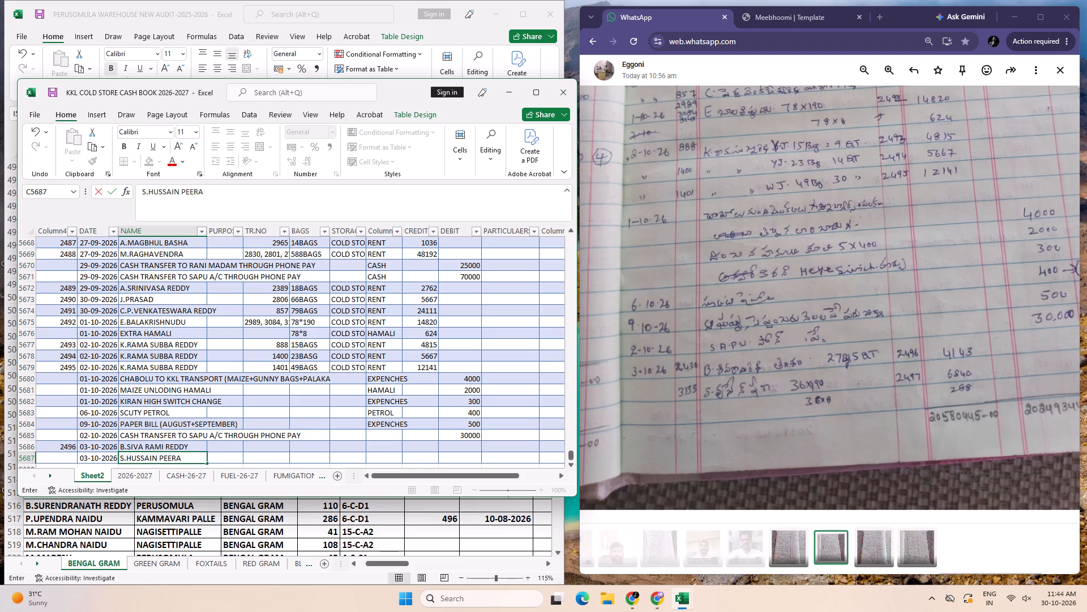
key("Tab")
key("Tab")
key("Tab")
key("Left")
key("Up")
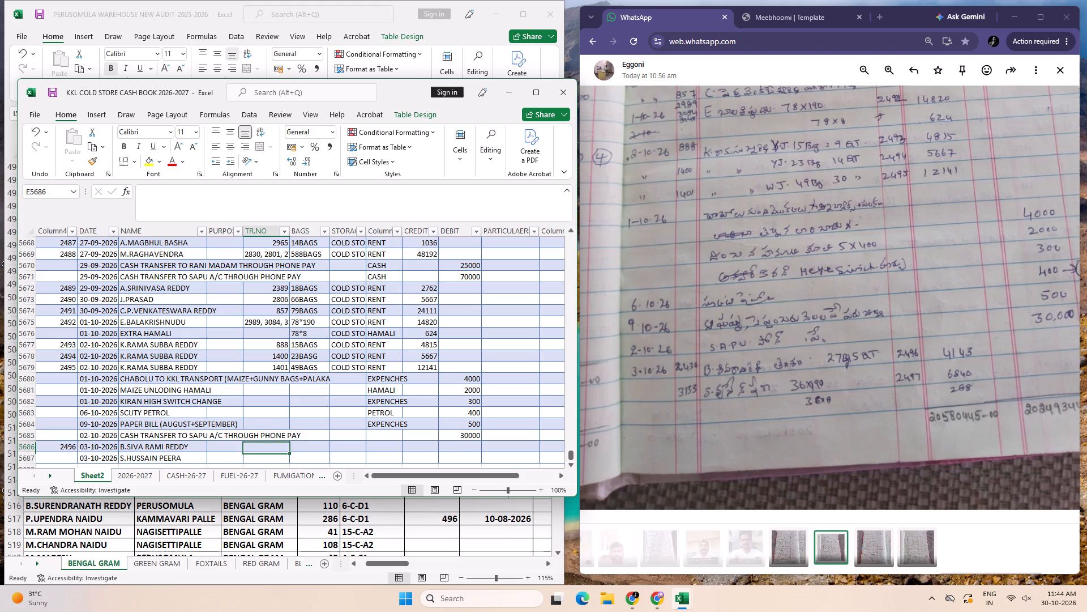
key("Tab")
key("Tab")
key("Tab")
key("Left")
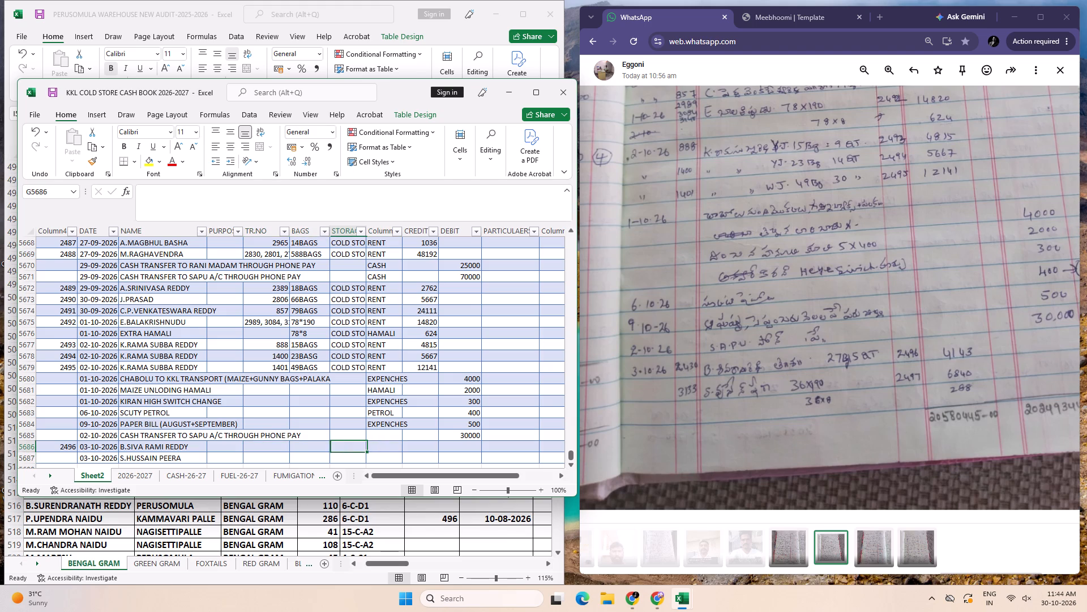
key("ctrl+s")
Enter COLD STORE in the storage column for rows 5686 and 5687.
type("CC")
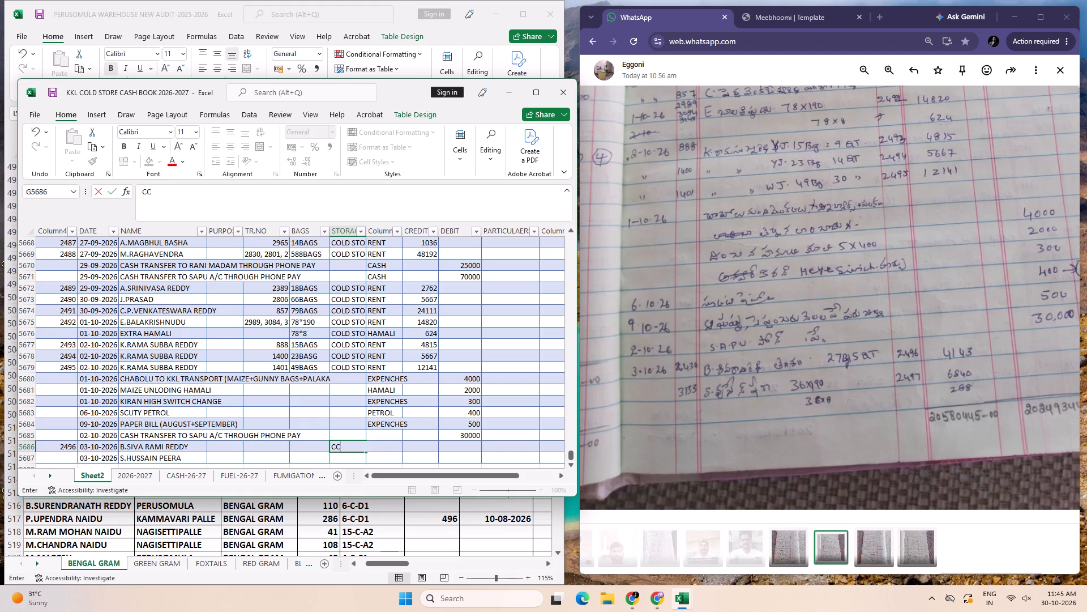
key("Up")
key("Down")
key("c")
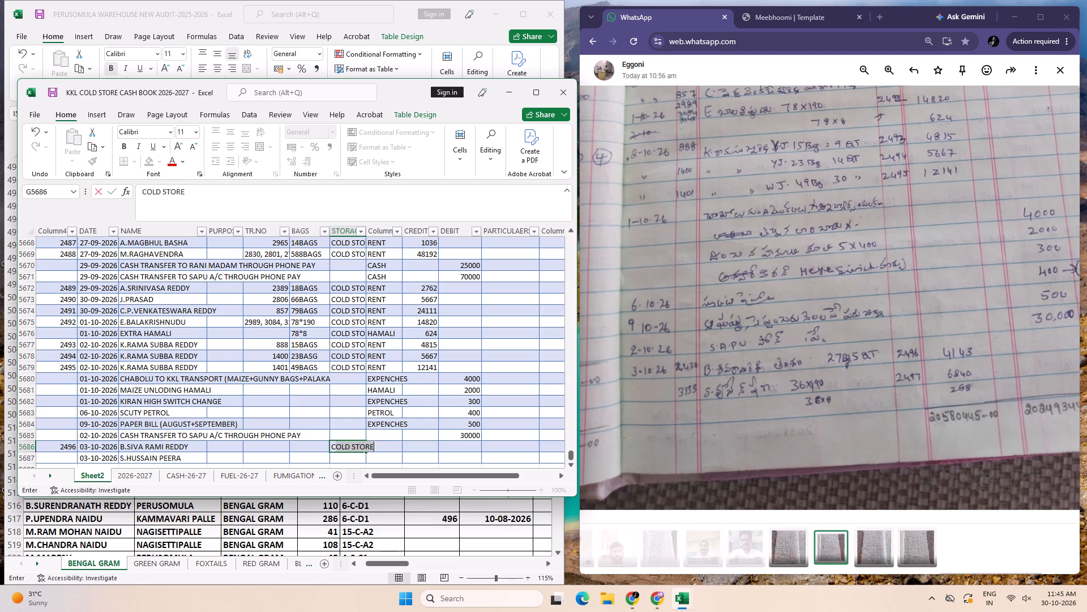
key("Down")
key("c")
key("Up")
Enter RENT in the category column before CREDIT for rows 5686 and 5687, and save.
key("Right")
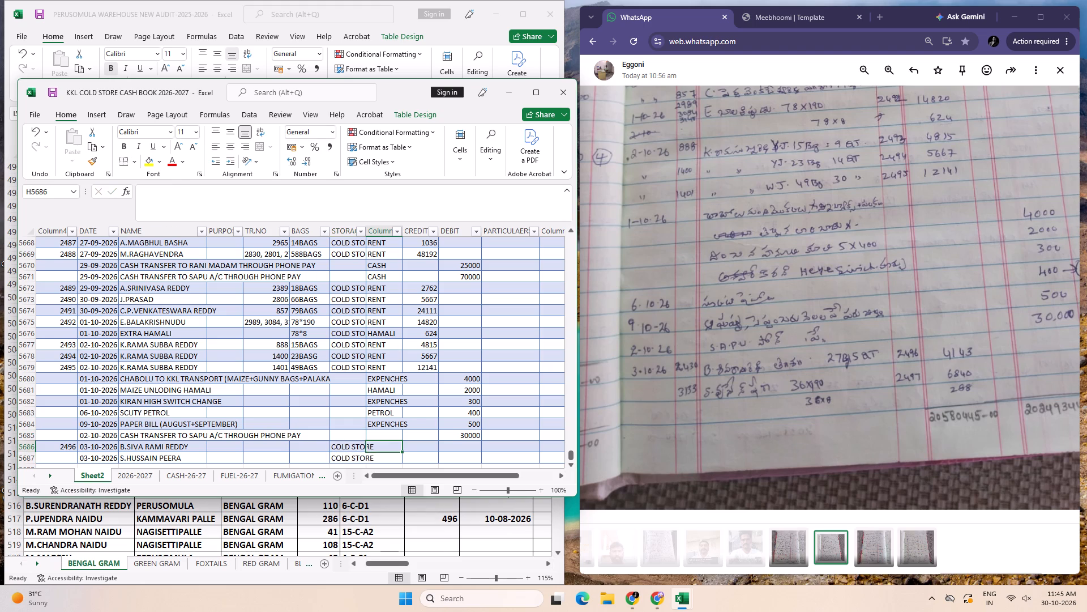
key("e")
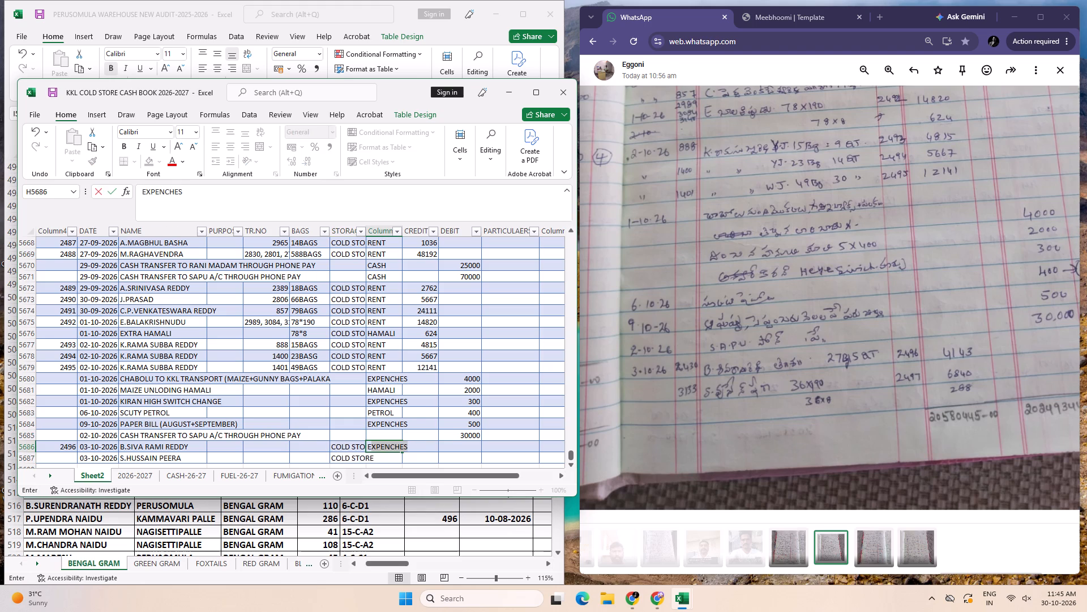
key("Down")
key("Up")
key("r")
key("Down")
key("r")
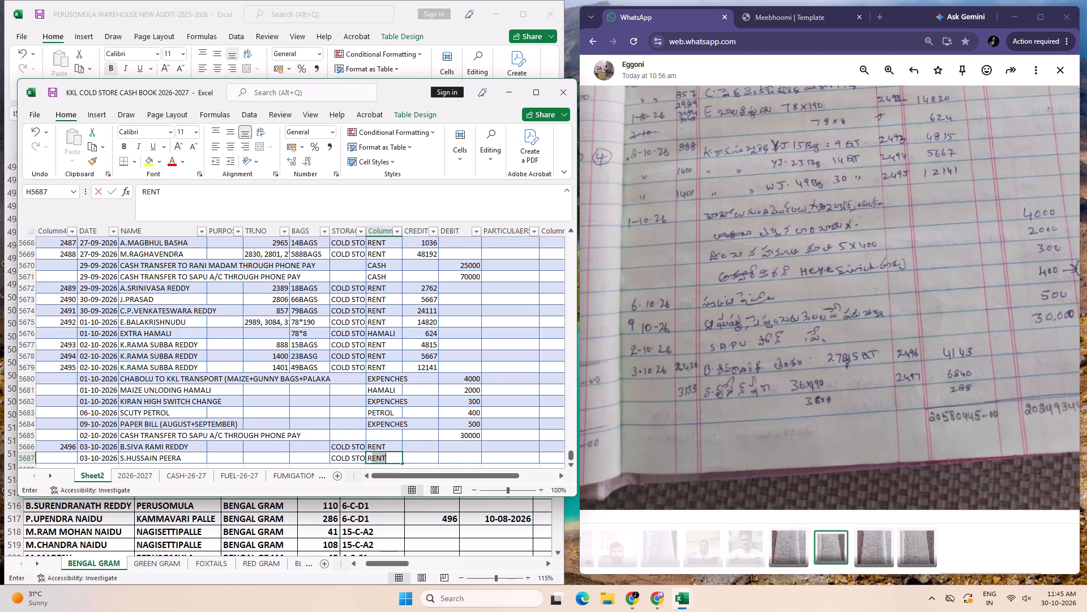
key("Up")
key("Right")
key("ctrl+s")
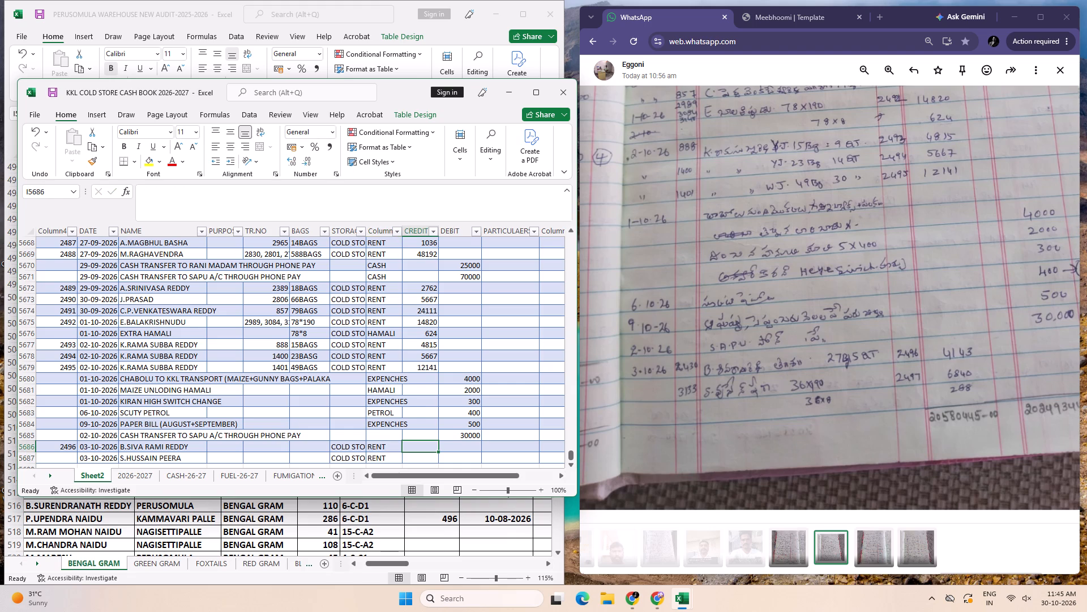
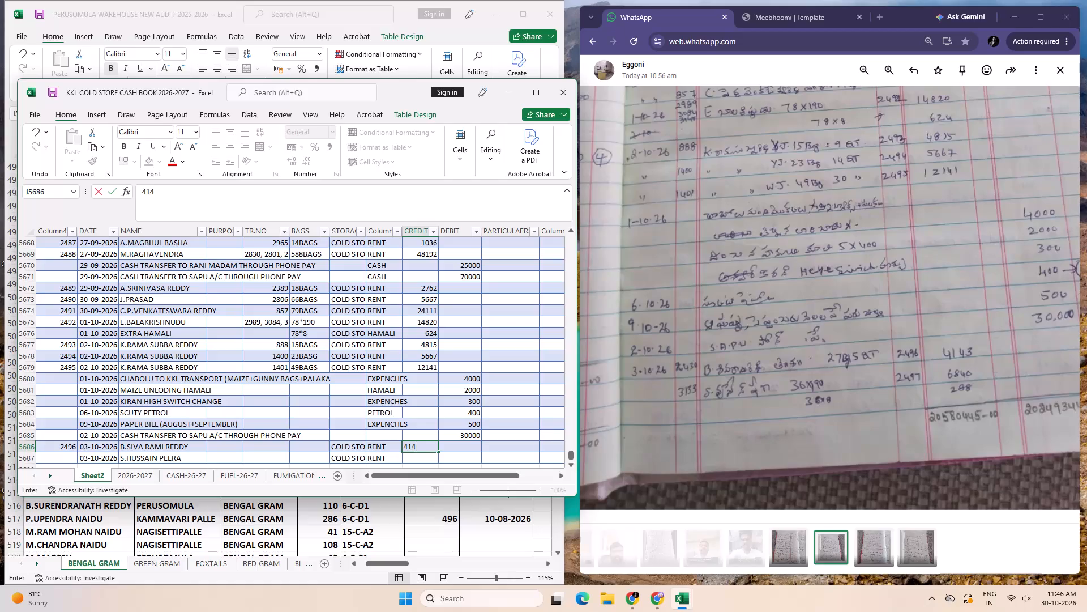
Enter the CREDIT amounts 4143 in row 5686 and =36*190 in row 5687.
key("Down")
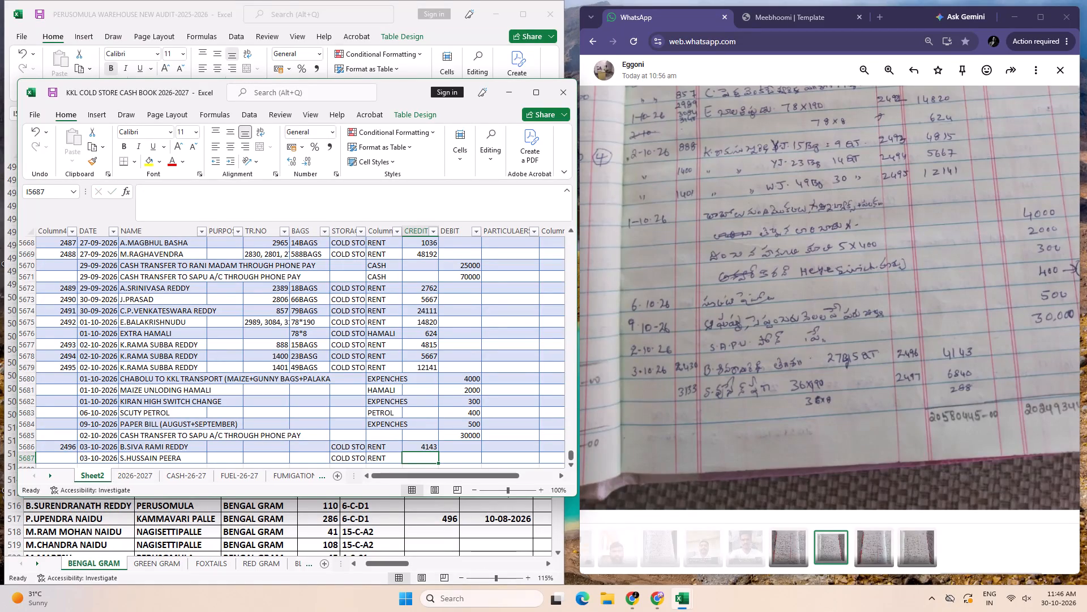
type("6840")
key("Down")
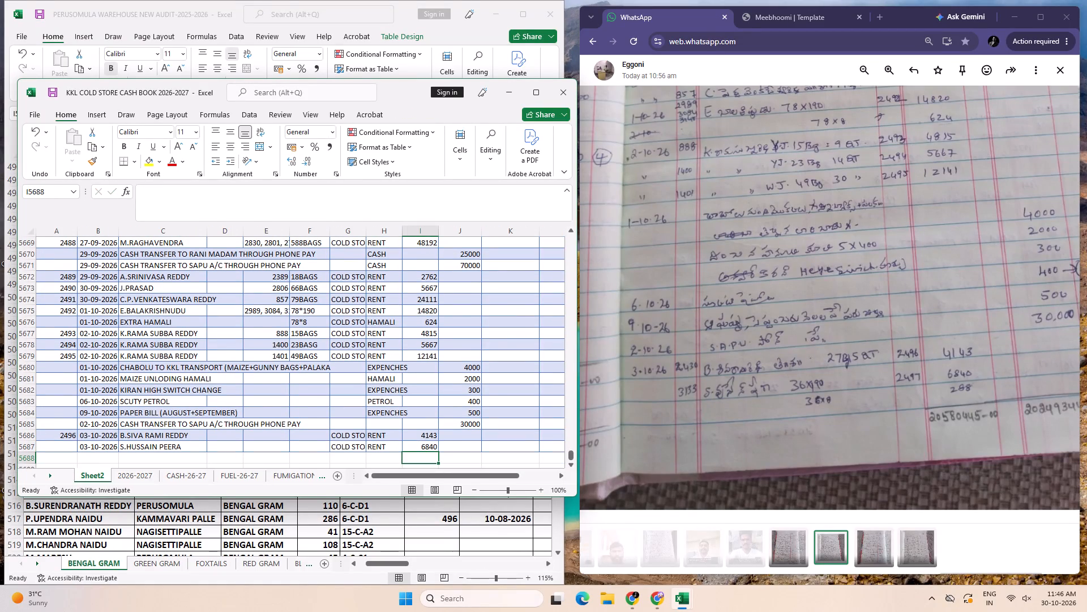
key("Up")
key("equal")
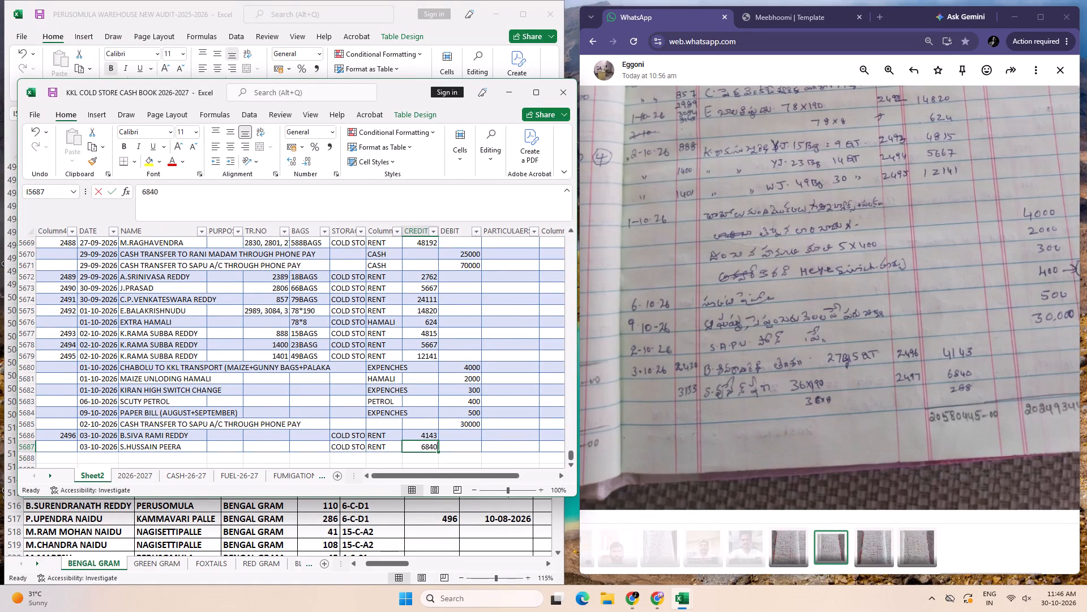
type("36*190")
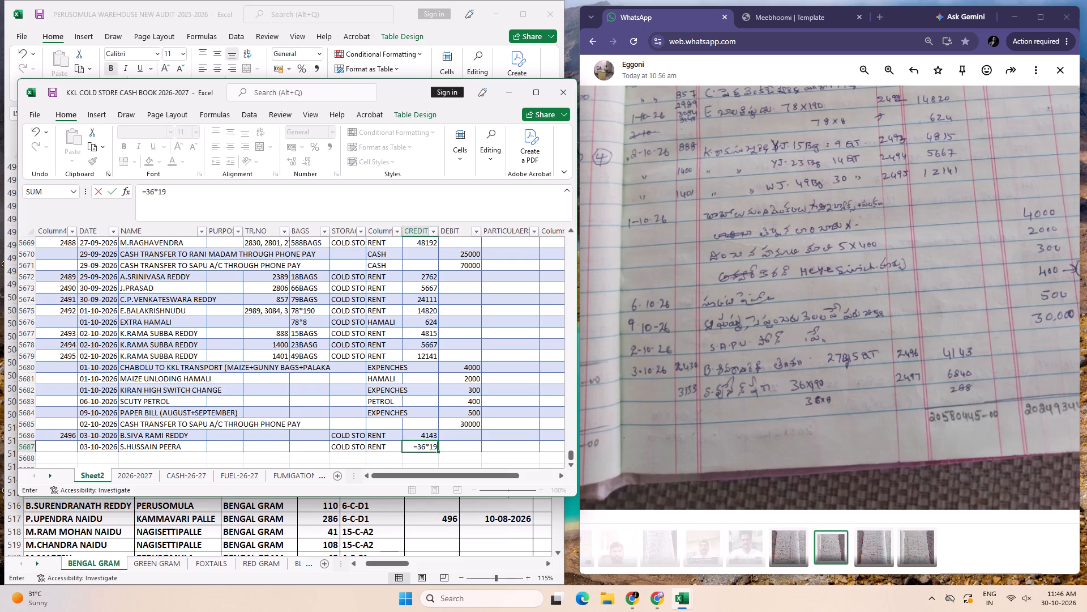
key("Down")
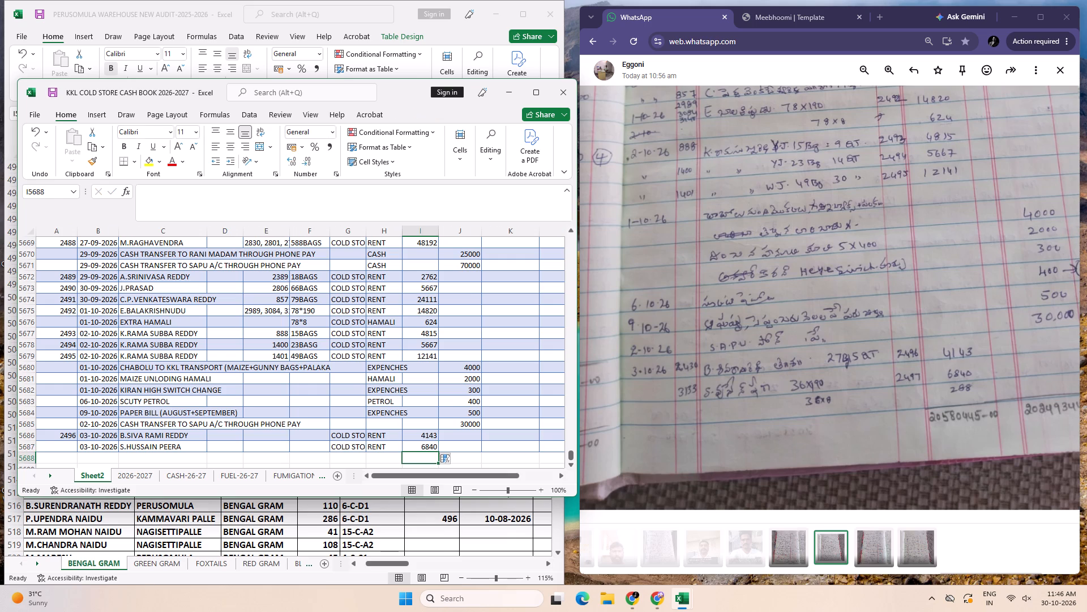
Start row 5688 with HAMALI in the category column before CREDIT and COLD STORE copied down in the storage column.
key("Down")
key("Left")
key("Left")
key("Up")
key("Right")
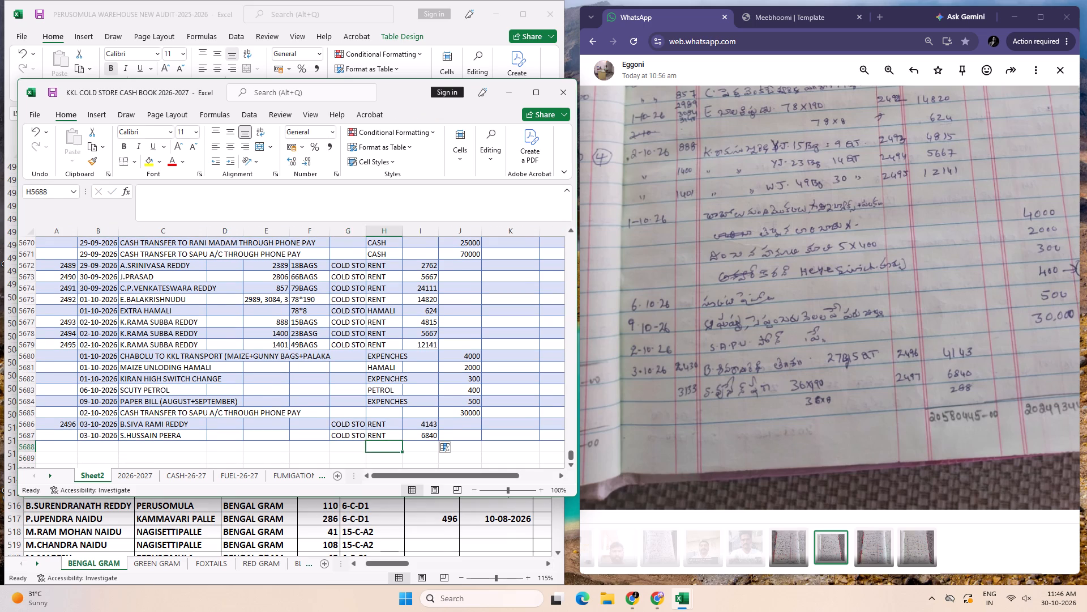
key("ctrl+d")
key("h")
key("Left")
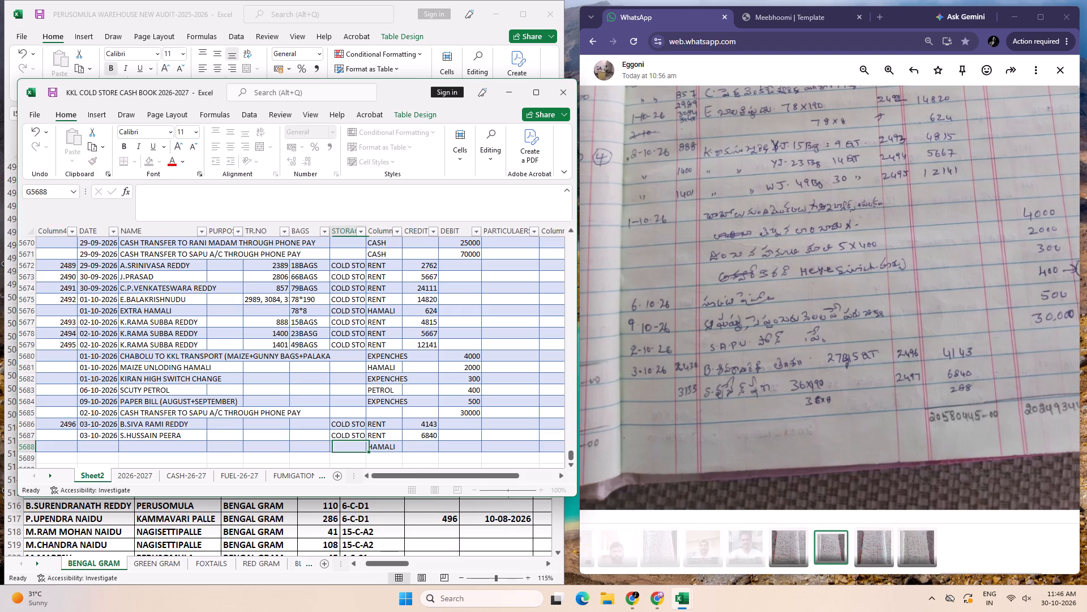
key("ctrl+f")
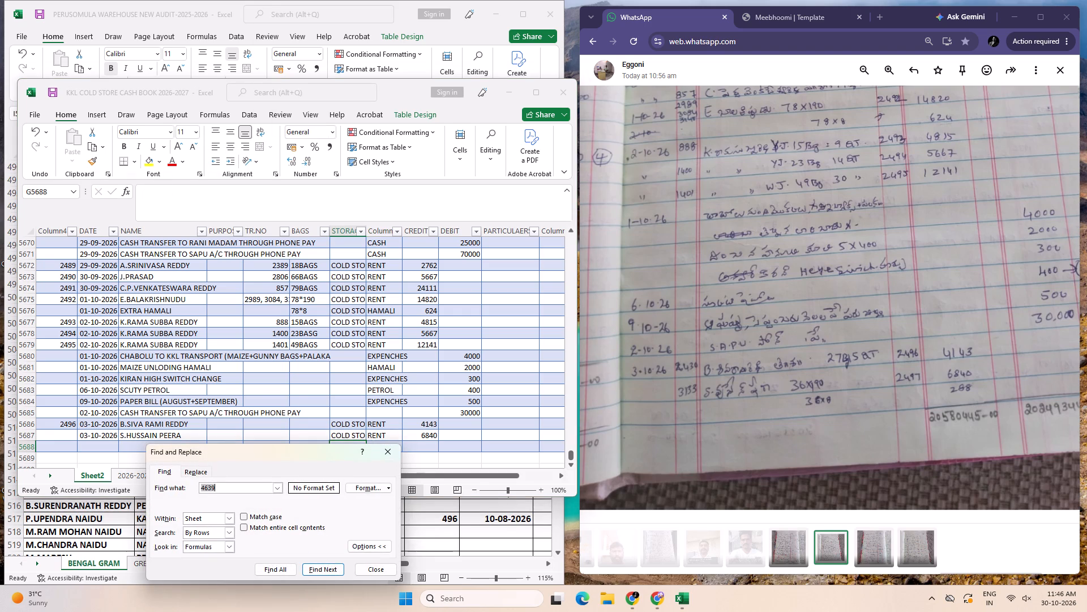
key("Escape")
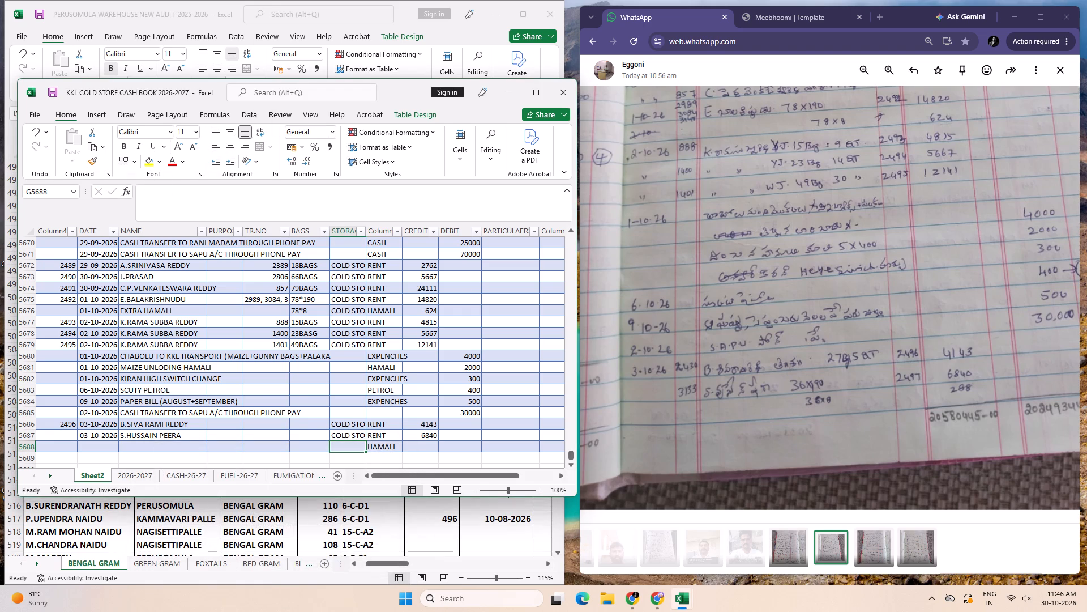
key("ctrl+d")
Enter the hamali charge =36*8 under CREDIT in row 5688.
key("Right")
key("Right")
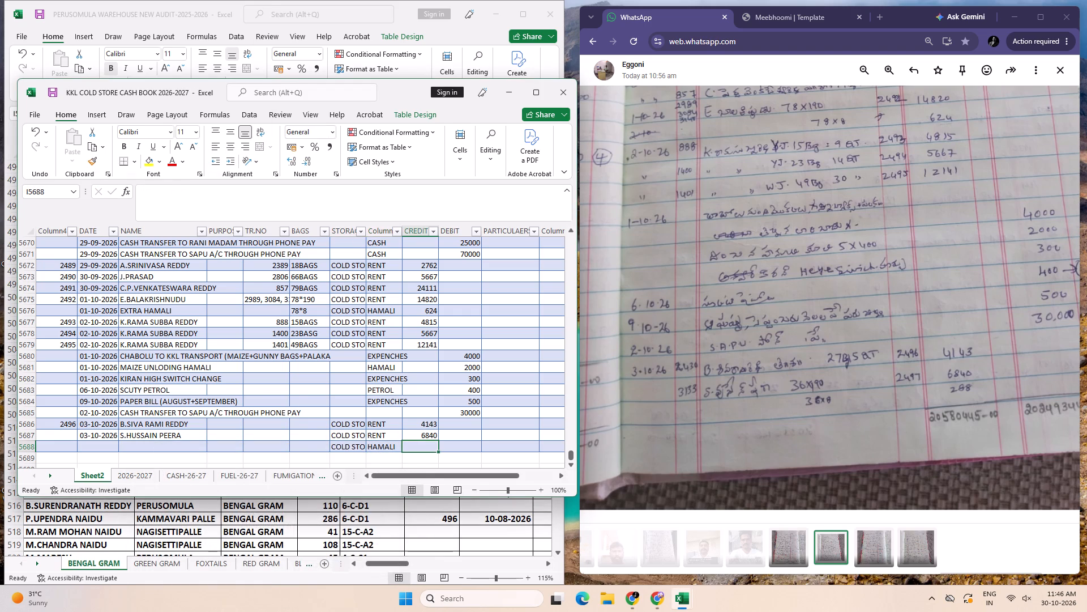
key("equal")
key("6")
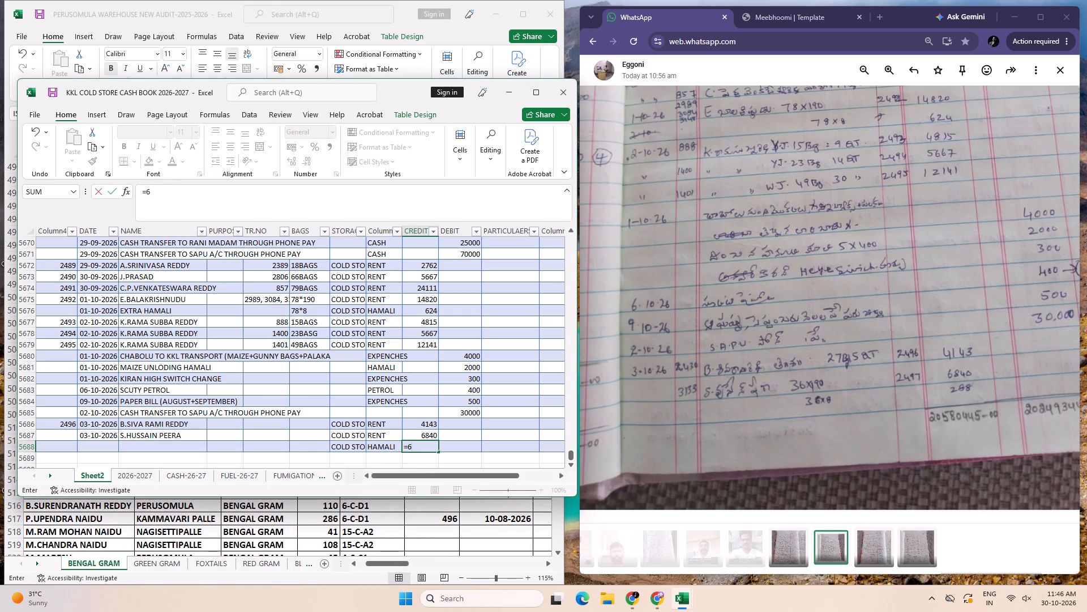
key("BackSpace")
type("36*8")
Enter the TR.NO values 2430 in row 5686 and 3133 in row 5687.
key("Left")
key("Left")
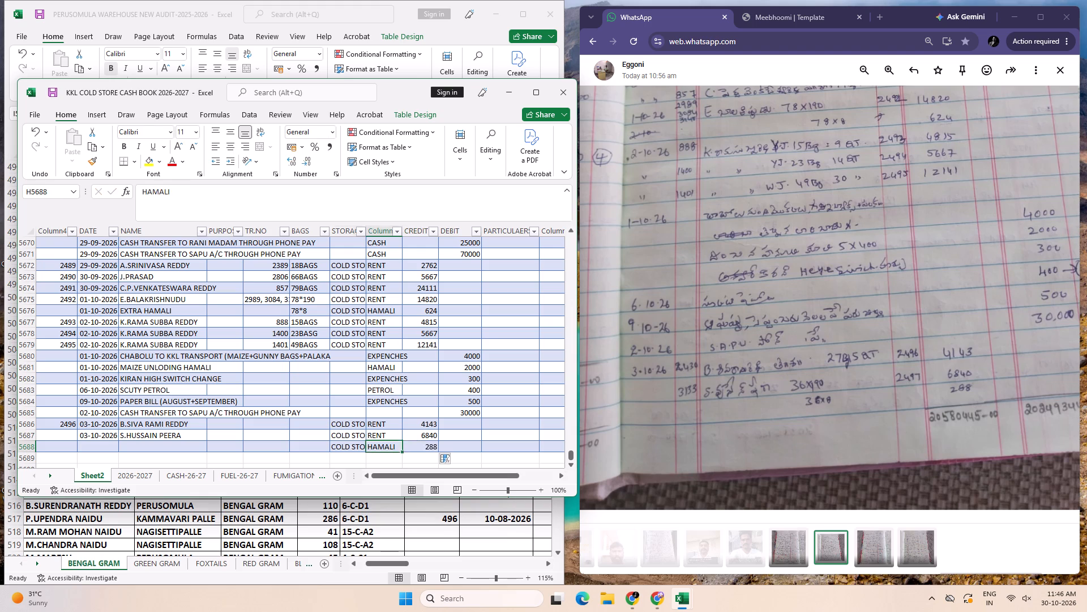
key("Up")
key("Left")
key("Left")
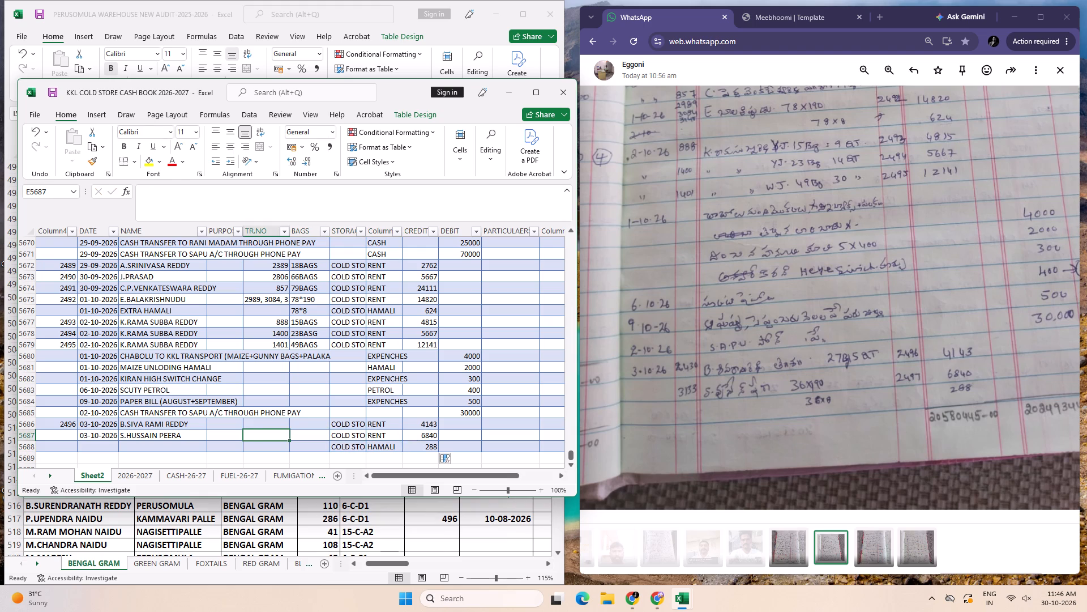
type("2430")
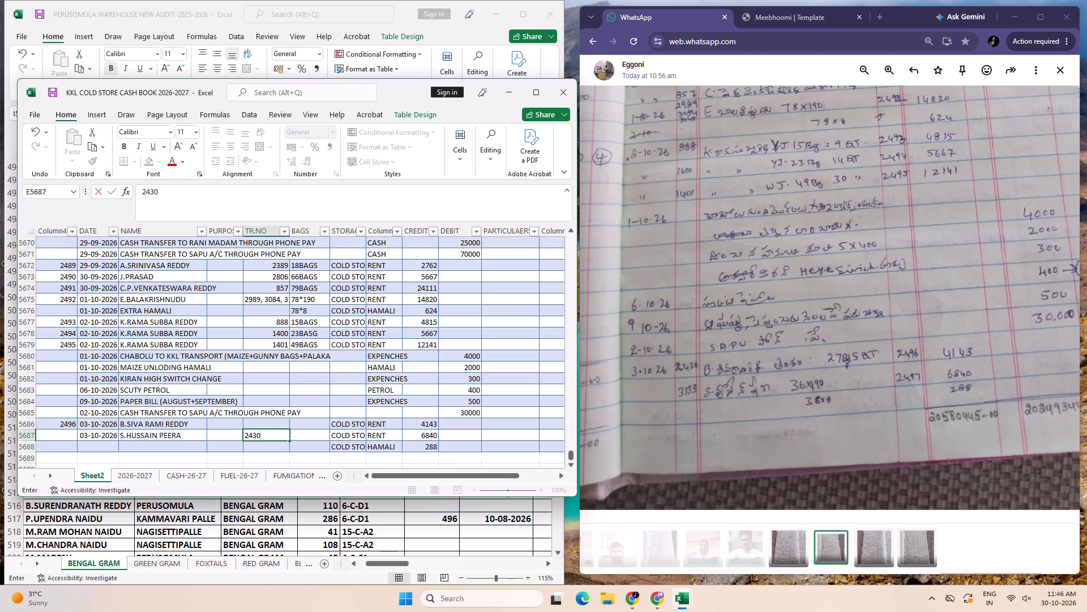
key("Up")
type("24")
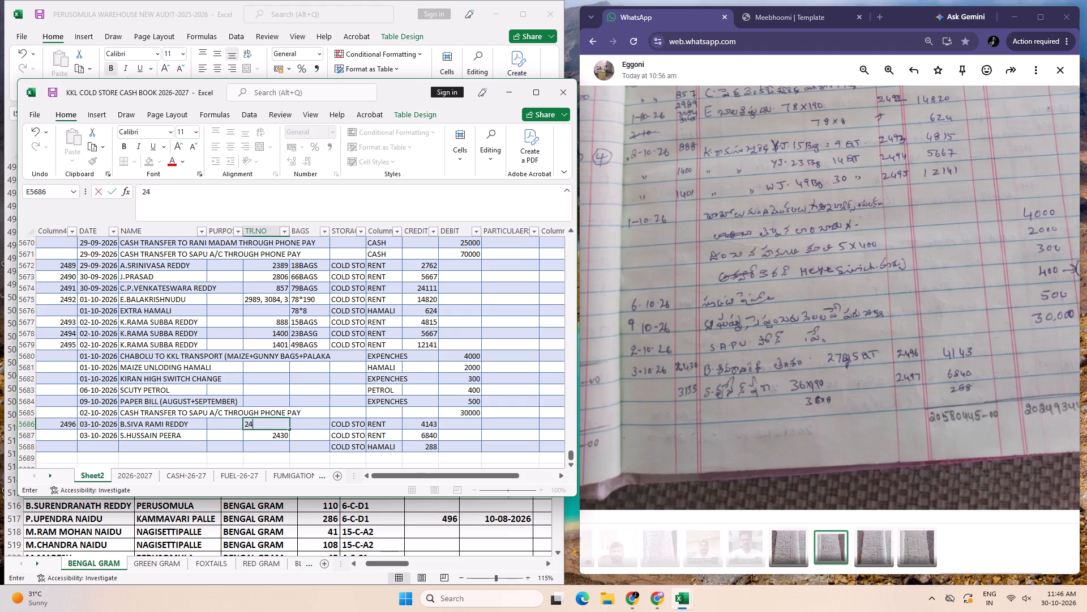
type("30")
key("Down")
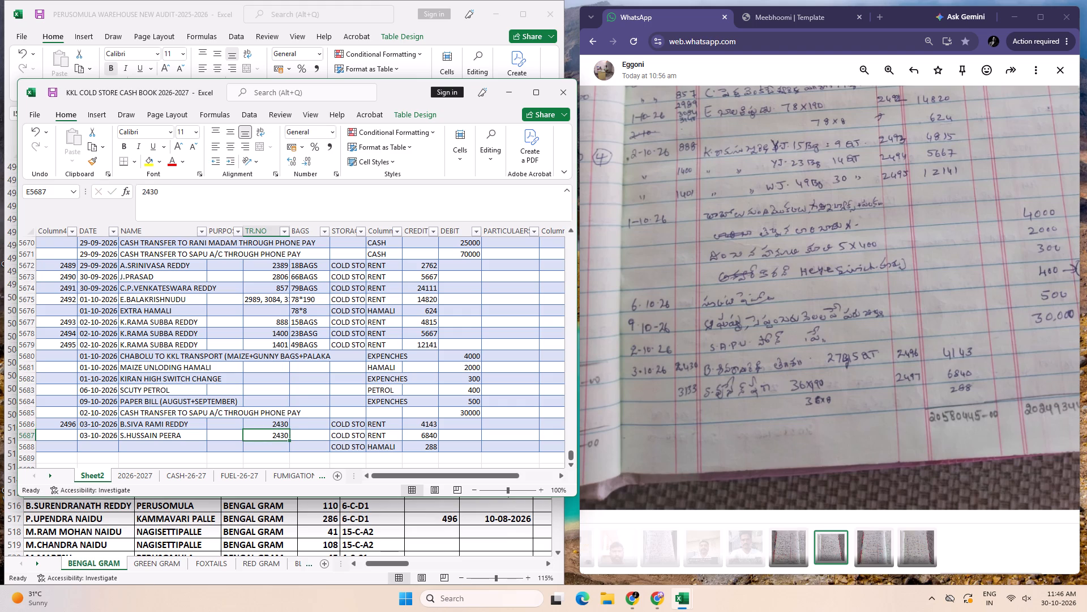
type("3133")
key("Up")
Fill the BAGS column with 27BAGS in row 5686, 36*190 in row 5687 and 39*8 in row 5688.
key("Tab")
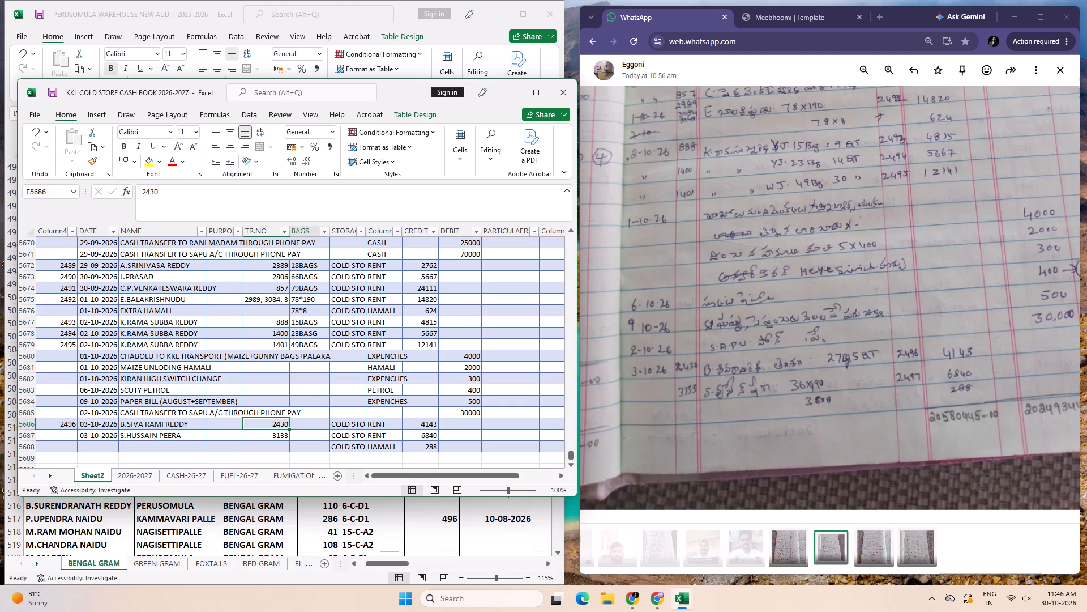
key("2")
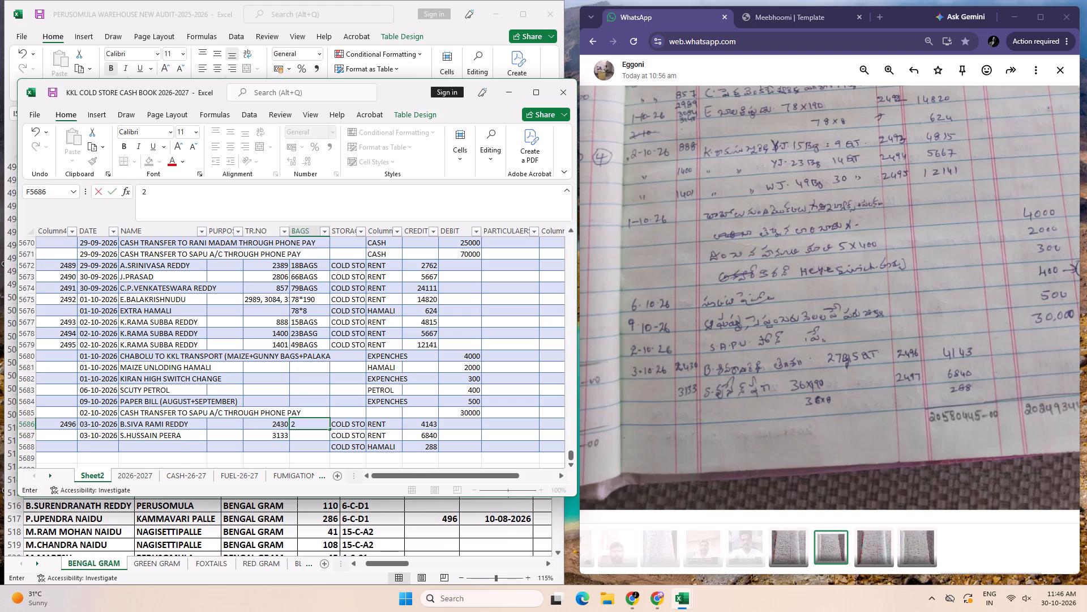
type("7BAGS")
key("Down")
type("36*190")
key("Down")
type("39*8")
Copy the date 03-10-2026 down into row 5688, enter EXTRA HAMALI under NAME, and save.
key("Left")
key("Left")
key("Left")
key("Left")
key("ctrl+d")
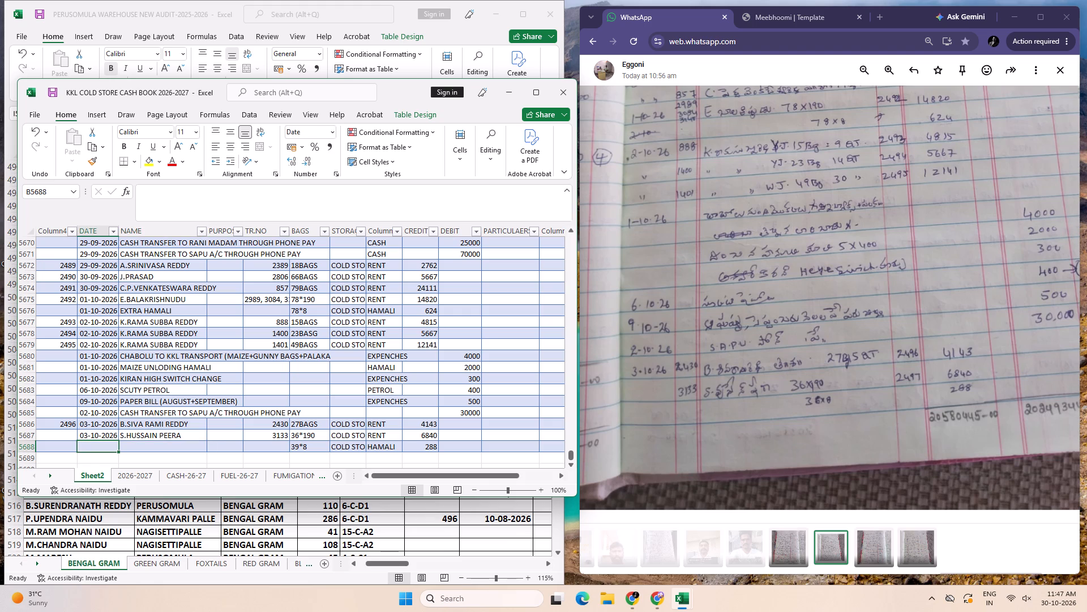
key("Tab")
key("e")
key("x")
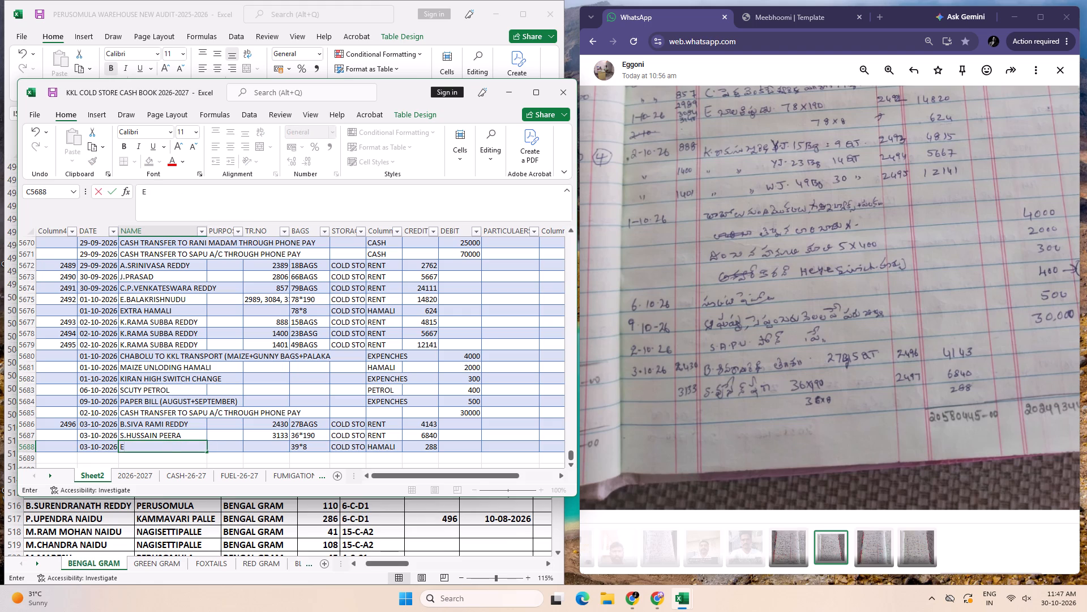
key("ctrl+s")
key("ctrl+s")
Add table row 5689 and copy the two total formulas from row 5660 into its PARTICULAERS and Column1 cells.
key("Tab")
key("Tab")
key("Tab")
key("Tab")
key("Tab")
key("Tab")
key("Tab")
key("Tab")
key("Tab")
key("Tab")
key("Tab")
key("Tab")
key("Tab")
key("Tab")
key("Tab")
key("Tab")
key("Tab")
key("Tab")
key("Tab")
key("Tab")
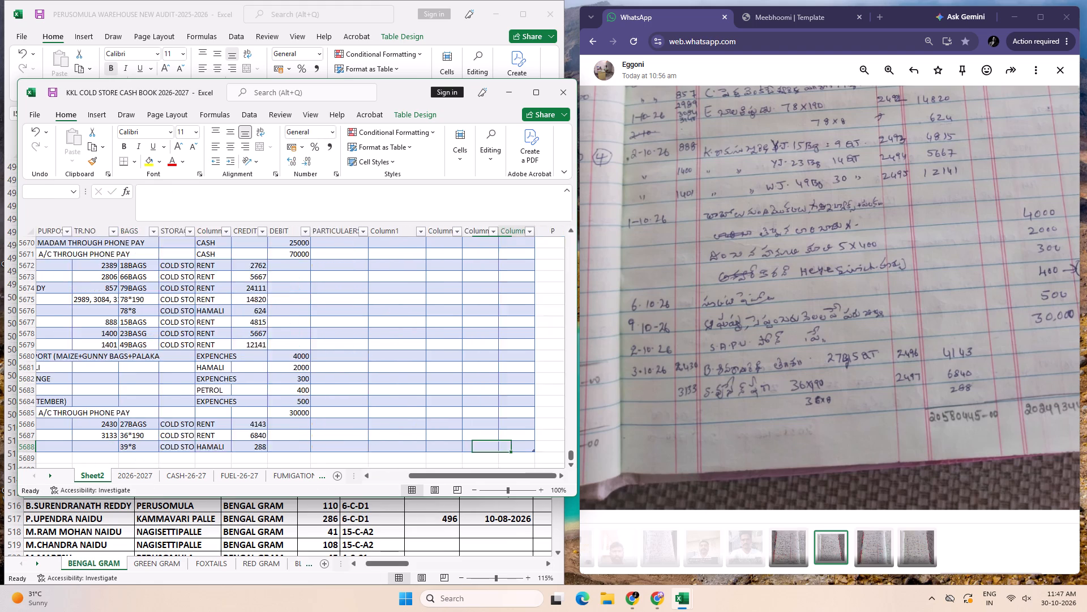
scroll(557, 443, "up", 8)
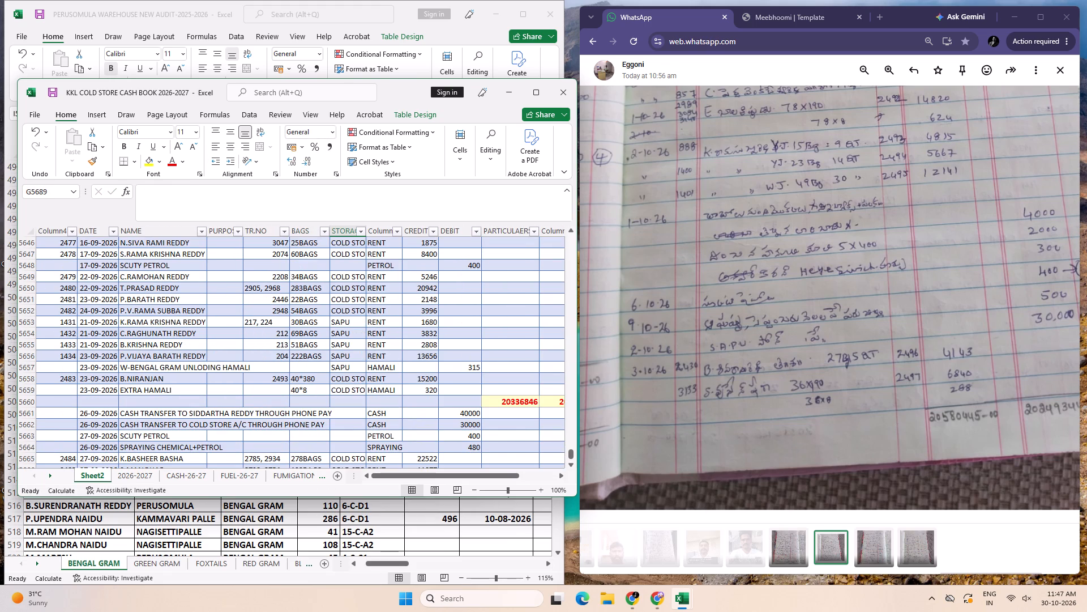
left_click_drag(512, 401, 373, 402)
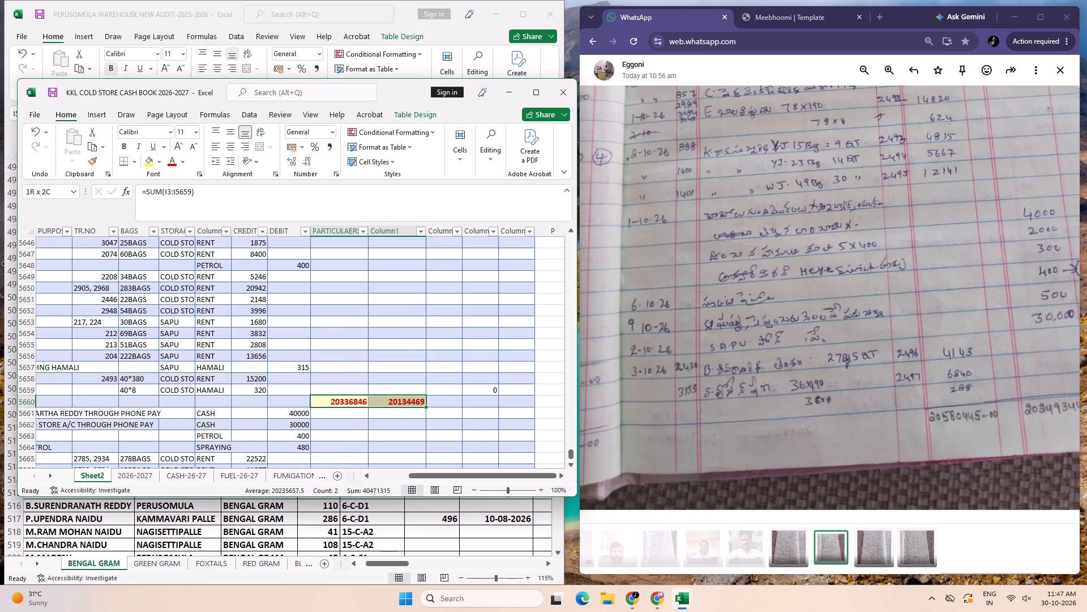
key("ctrl+c")
scroll(372, 407, "down", 10)
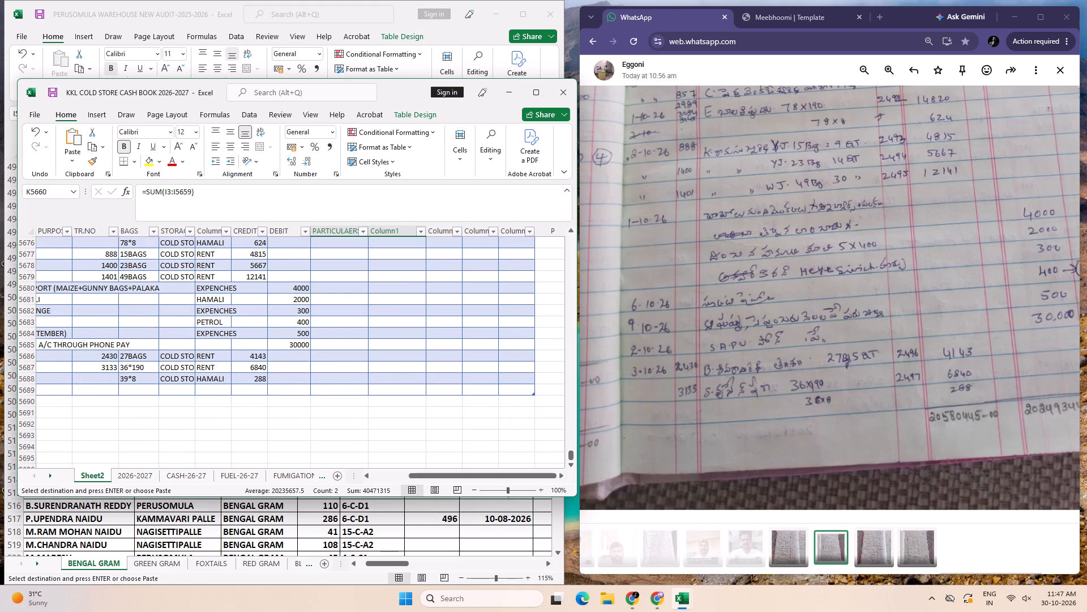
left_click(361, 392)
key("ctrl+v")
Change the CREDIT total formula in row 5689 to =SUM(I1:I5688).
double_click(361, 390)
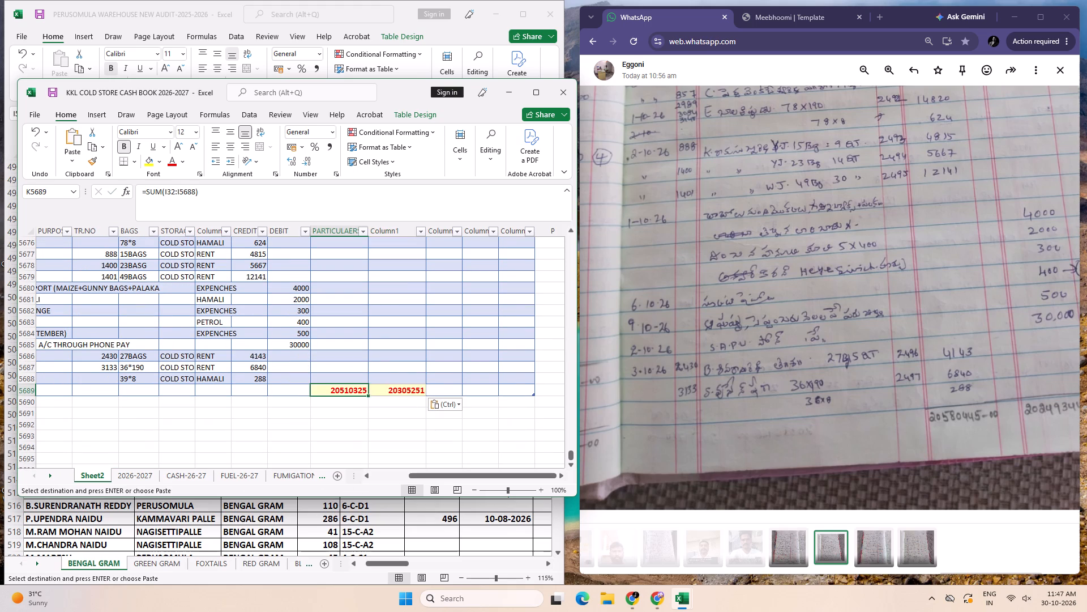
left_click_drag(348, 388, 344, 390)
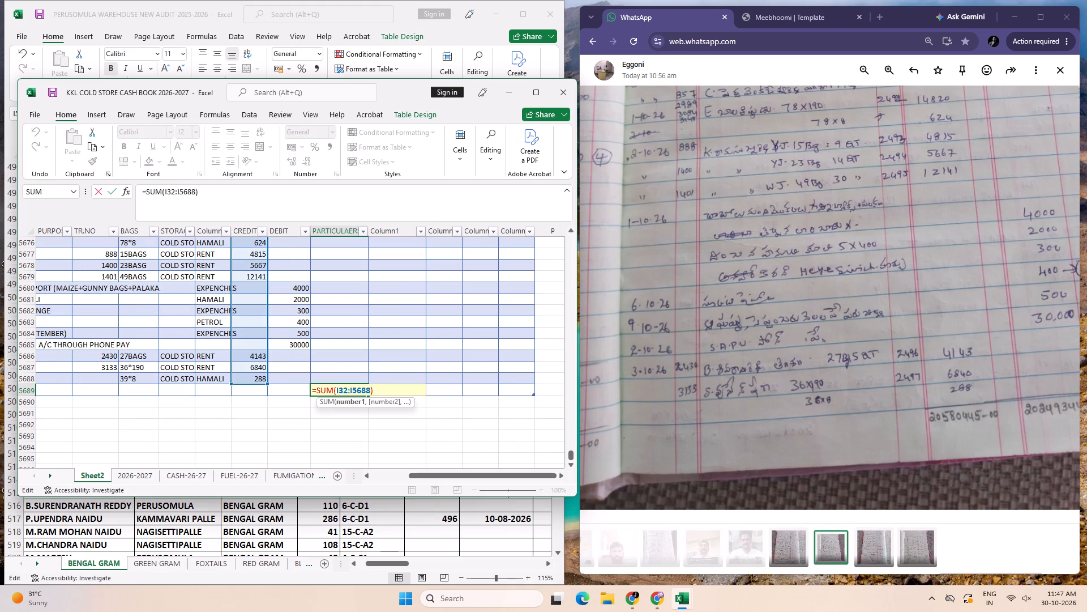
left_click_drag(344, 390, 340, 392)
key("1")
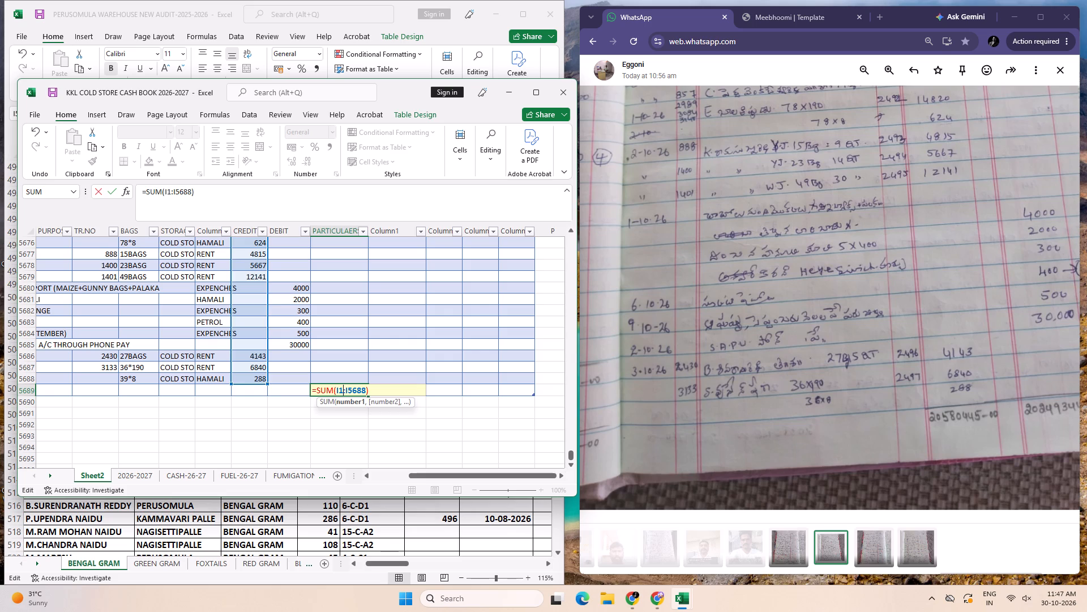
key("Return")
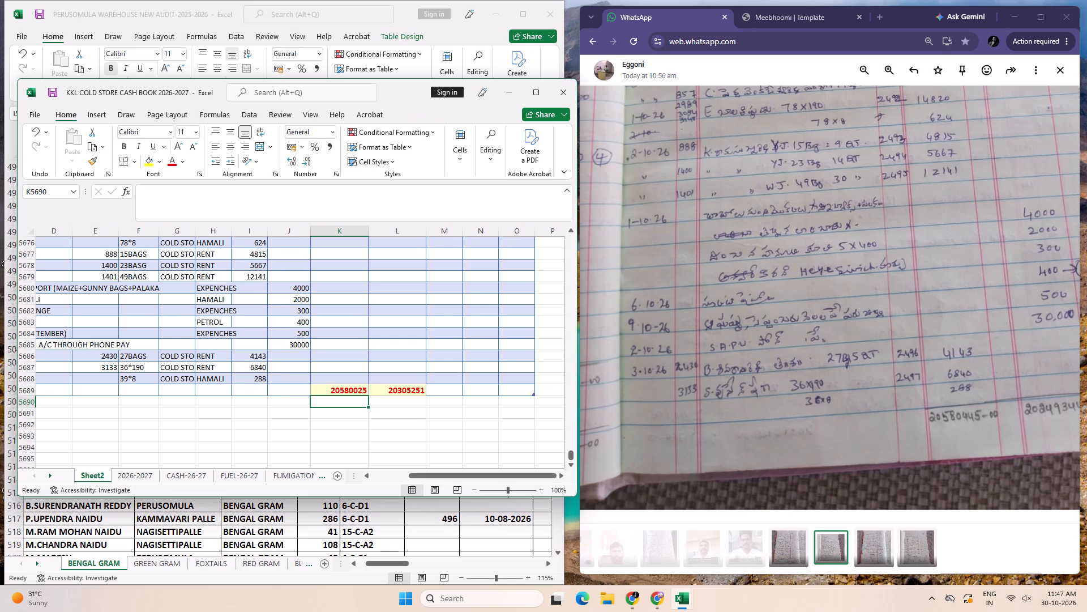
Change the DEBIT total formula in row 5689 to =SUM(J1:J5688) and save.
double_click(403, 390)
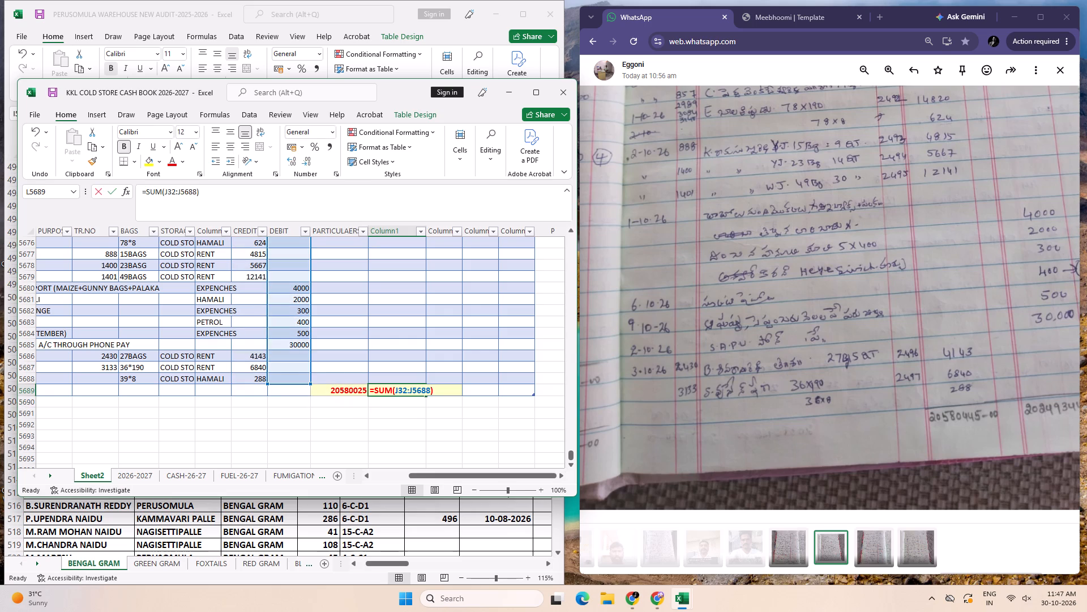
left_click_drag(406, 390, 400, 393)
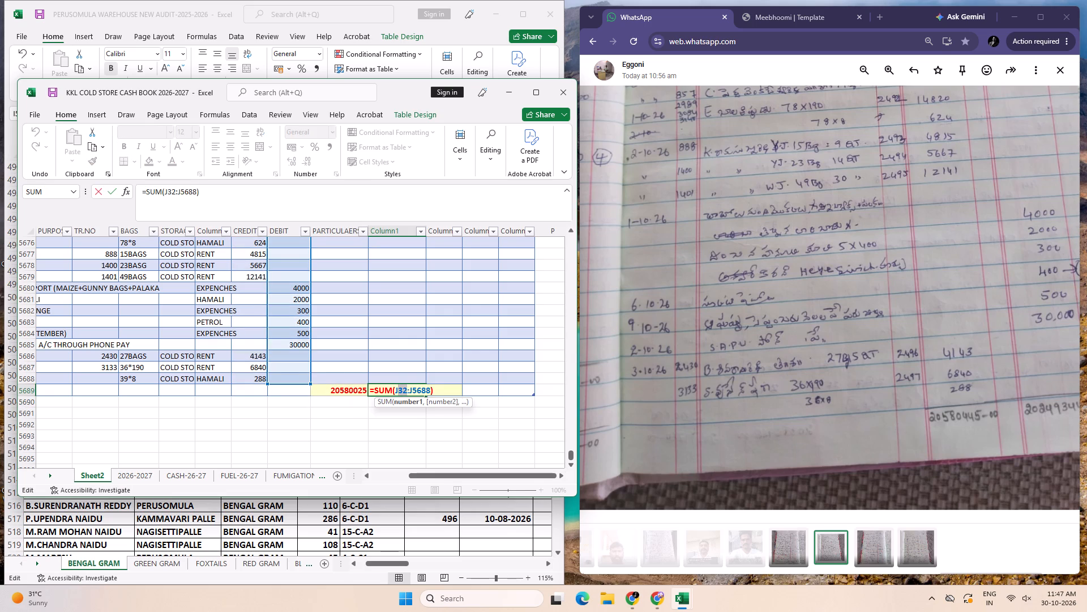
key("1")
key("Return")
key("ctrl+s")
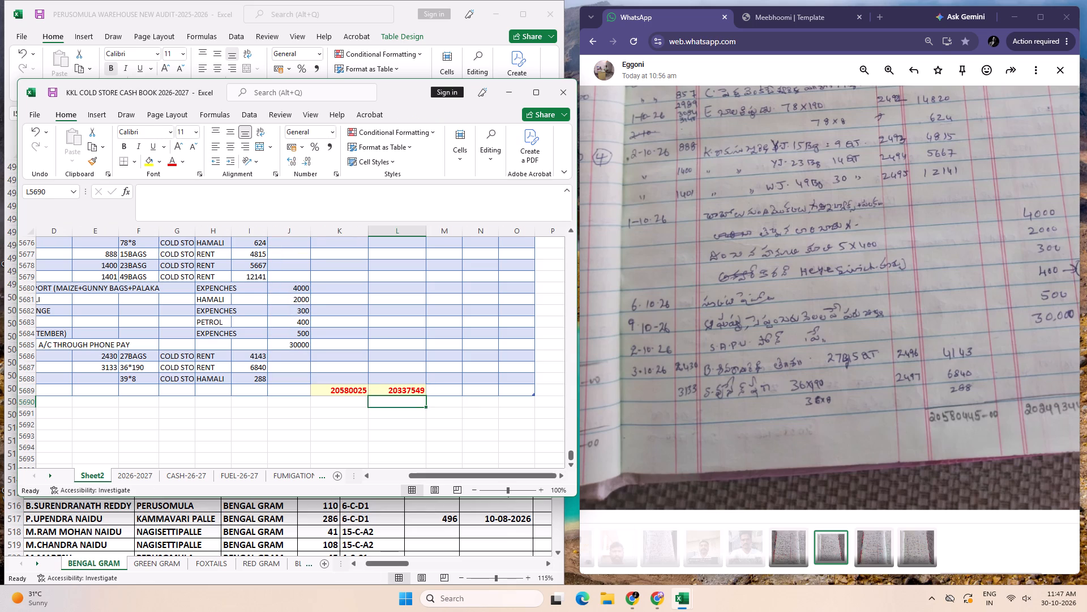
Open the earlier CREDIT total formula in K5660 to examine its range, save, and go to the top of the cash book.
scroll(403, 393, "up", 5)
scroll(368, 318, "up", 5)
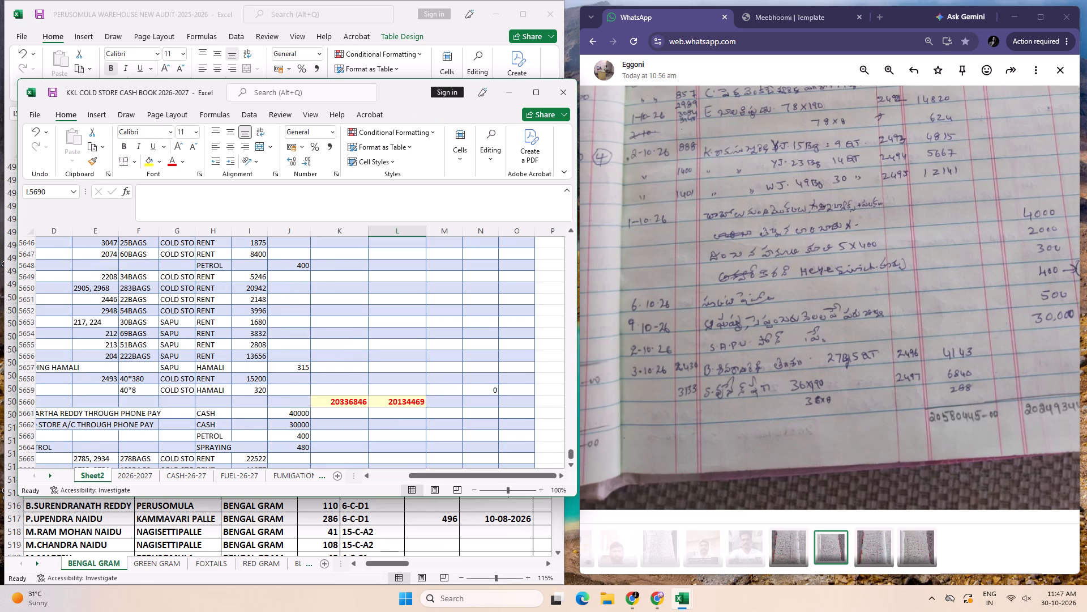
double_click(346, 398)
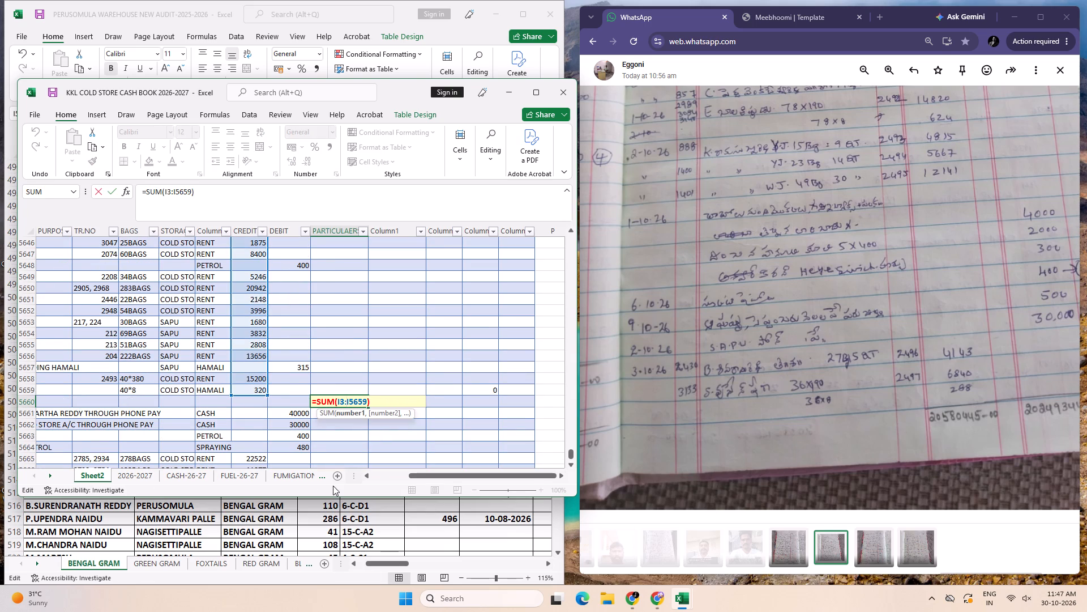
key("ctrl+s")
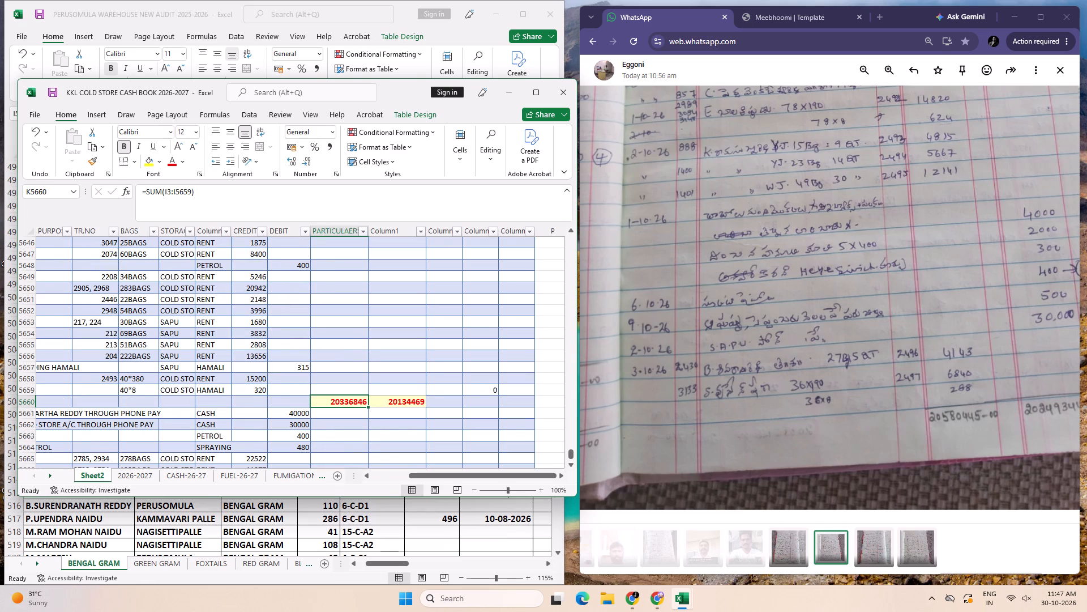
key("ctrl+Home")
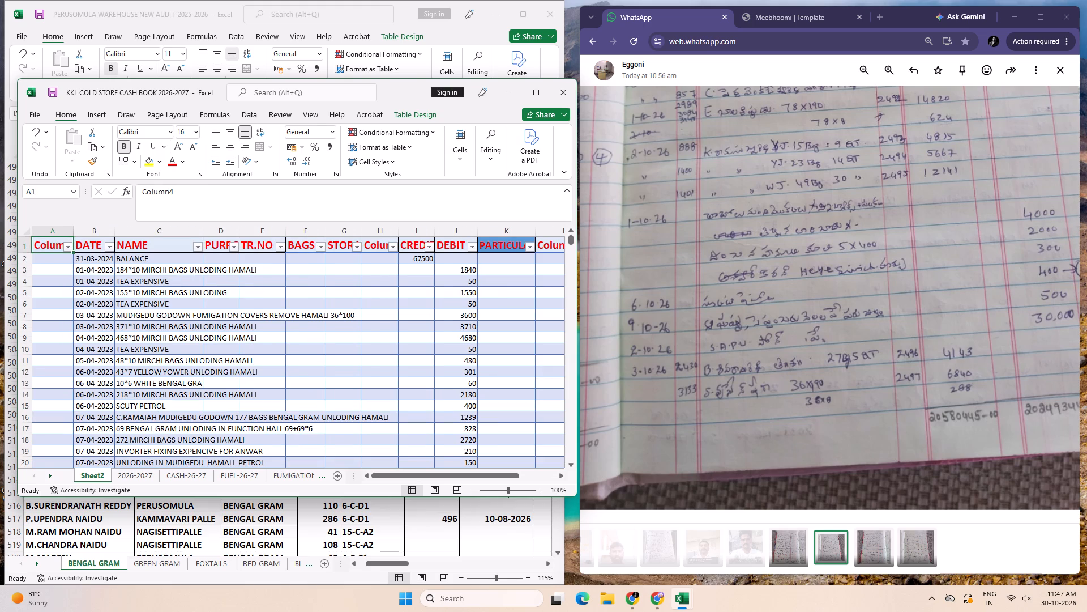
Examine the opening BALANCE row's CREDIT and DEBIT cells and the first DEBIT entry in row 3, saving the workbook.
double_click(421, 259)
key("ctrl+s")
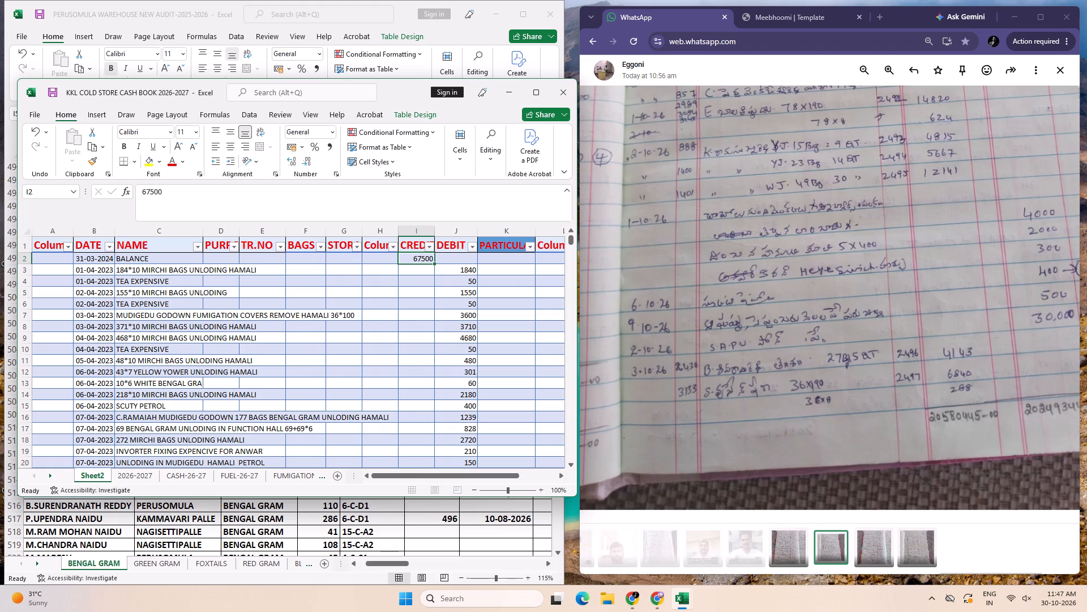
left_click(461, 250)
double_click(457, 258)
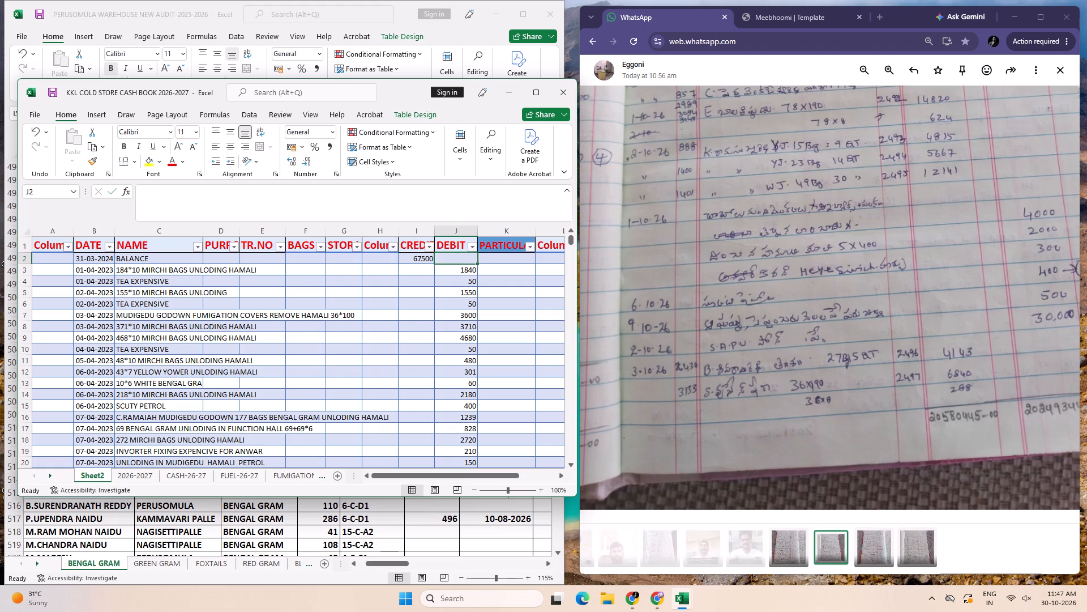
key("ctrl+s")
left_click(464, 273)
double_click(465, 269)
key("ctrl+s")
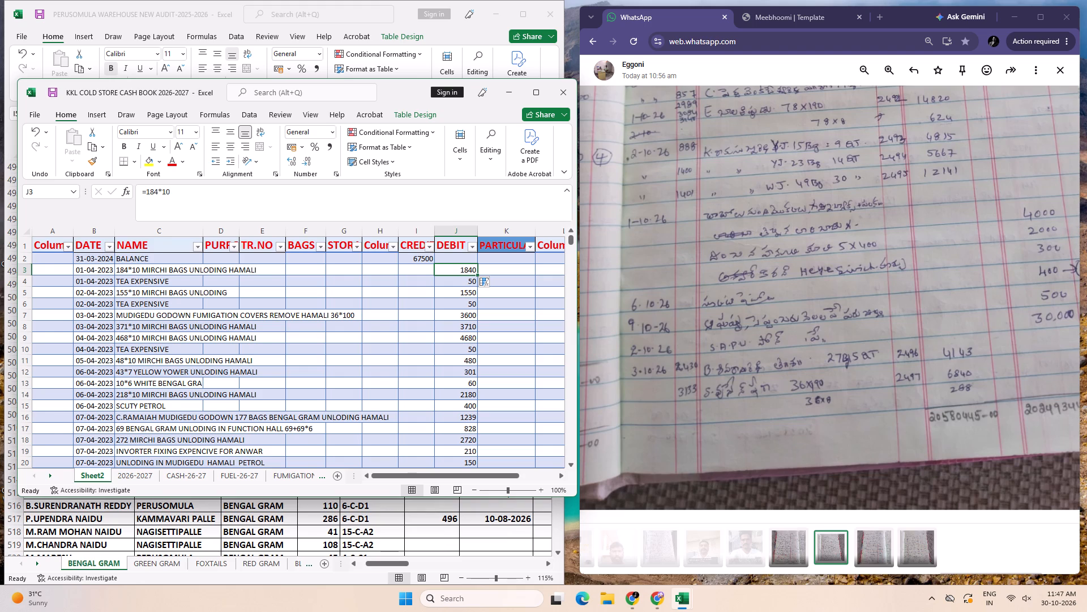
Change the CREDIT total formula in K5660 so its summed range starts at row 1 of the CREDIT column.
key("ctrl+End")
scroll(449, 291, "up", 6)
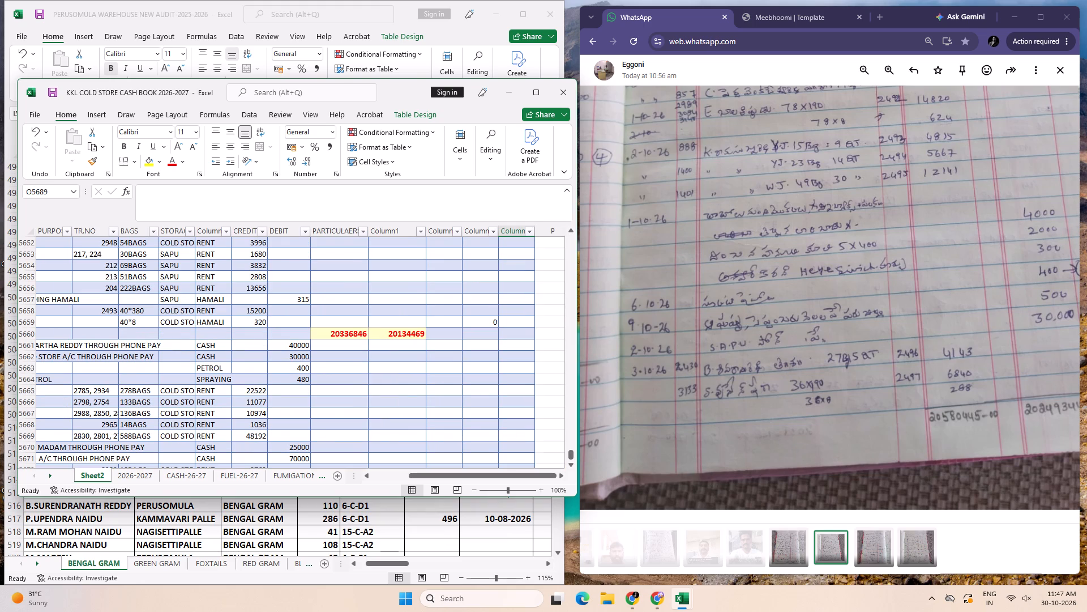
left_click(337, 328)
left_click(337, 331)
left_click_drag(337, 331, 355, 333)
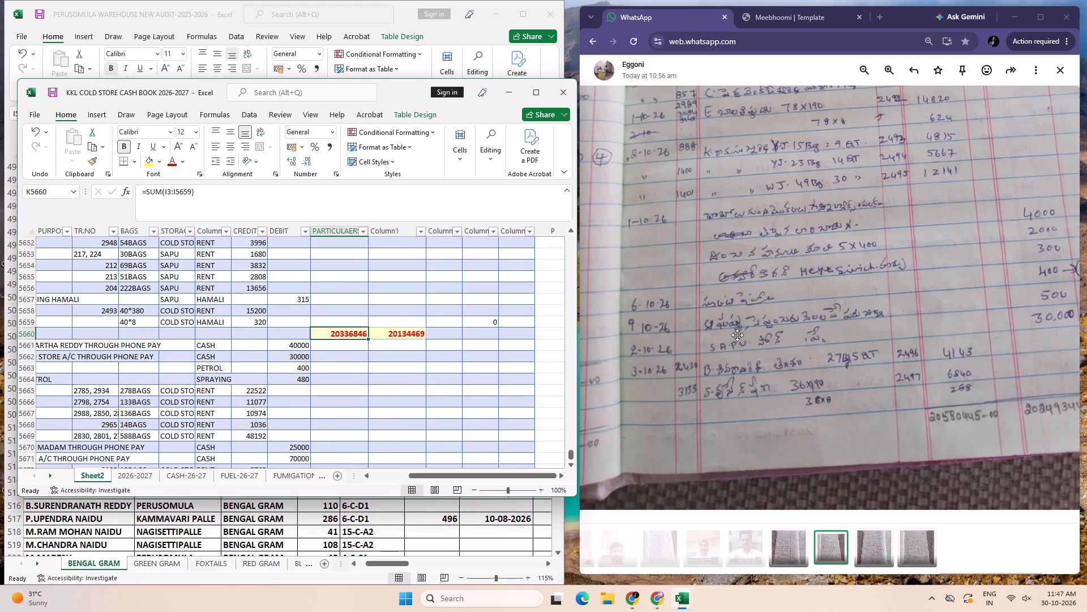
double_click(344, 333)
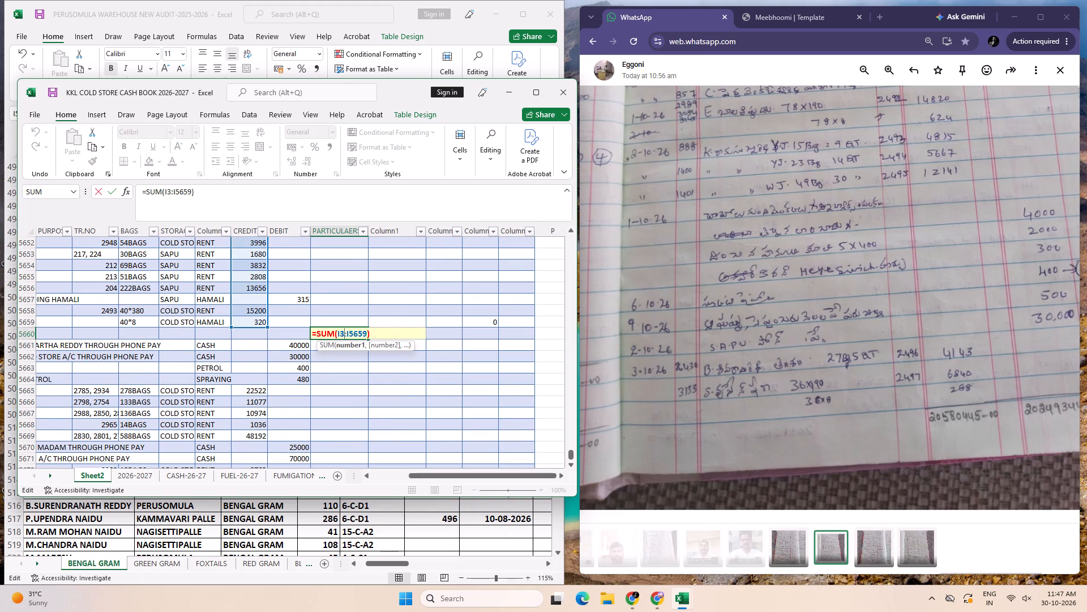
left_click(343, 333)
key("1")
key("Return")
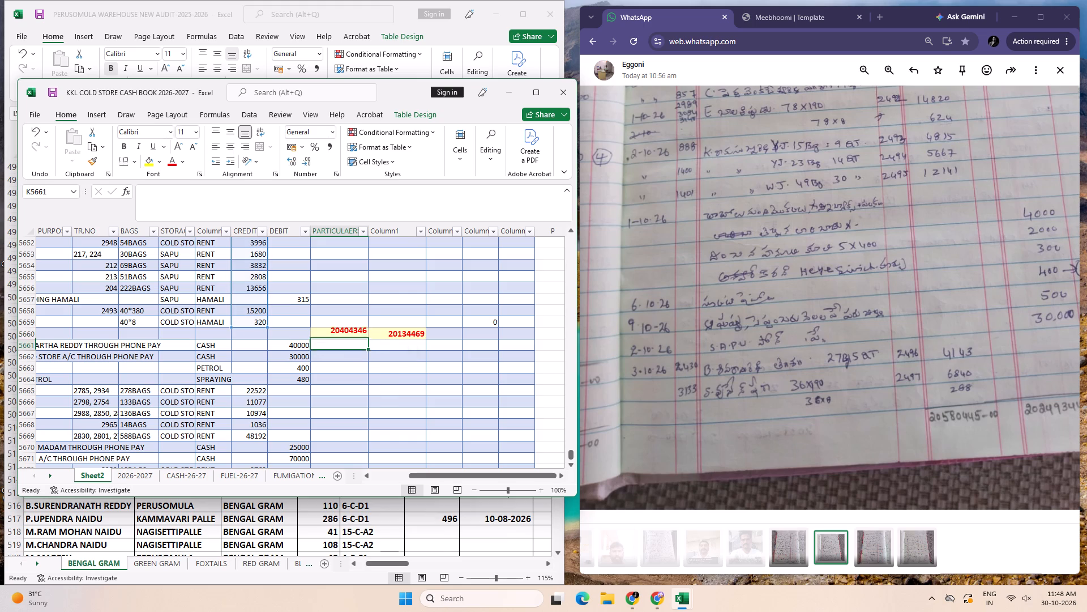
Change the DEBIT total formula in L5660 so its summed range starts at row 1, and save the workbook.
double_click(408, 334)
left_click_drag(401, 333, 397, 341)
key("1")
key("Return")
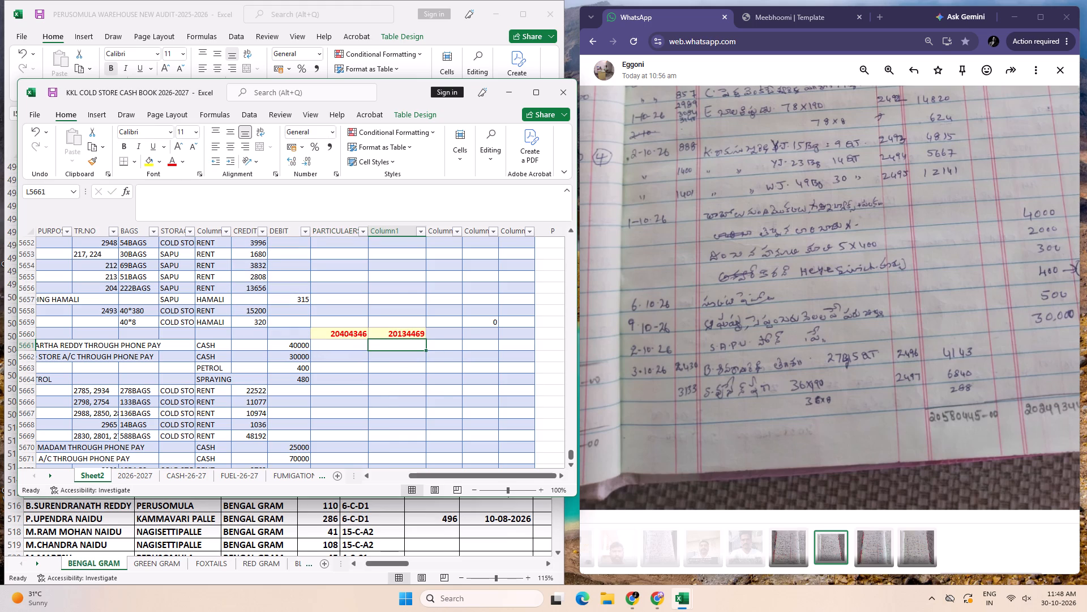
key("ctrl+s")
left_click(399, 373)
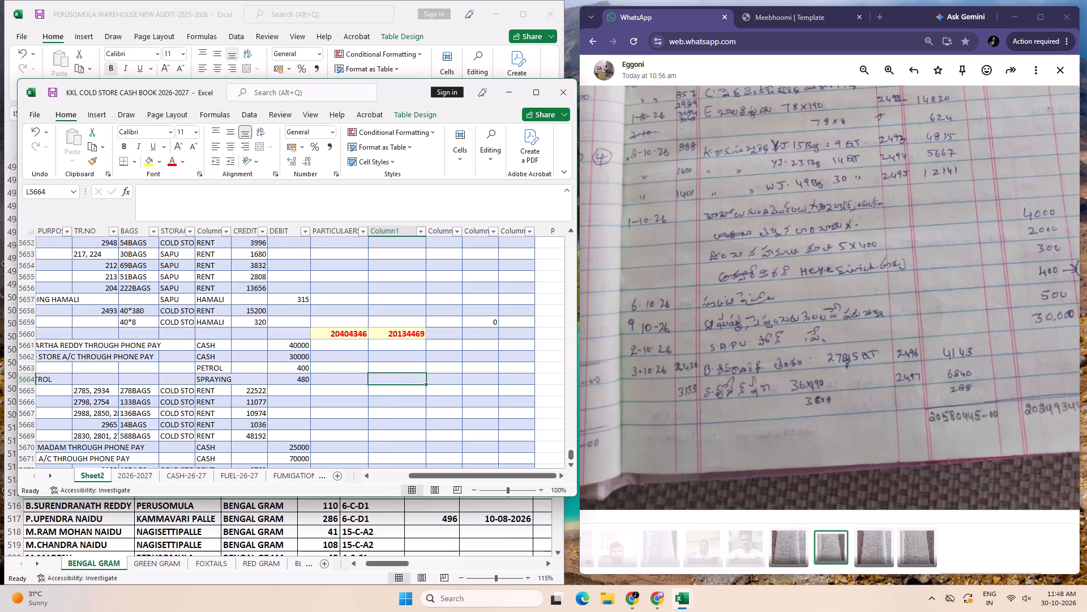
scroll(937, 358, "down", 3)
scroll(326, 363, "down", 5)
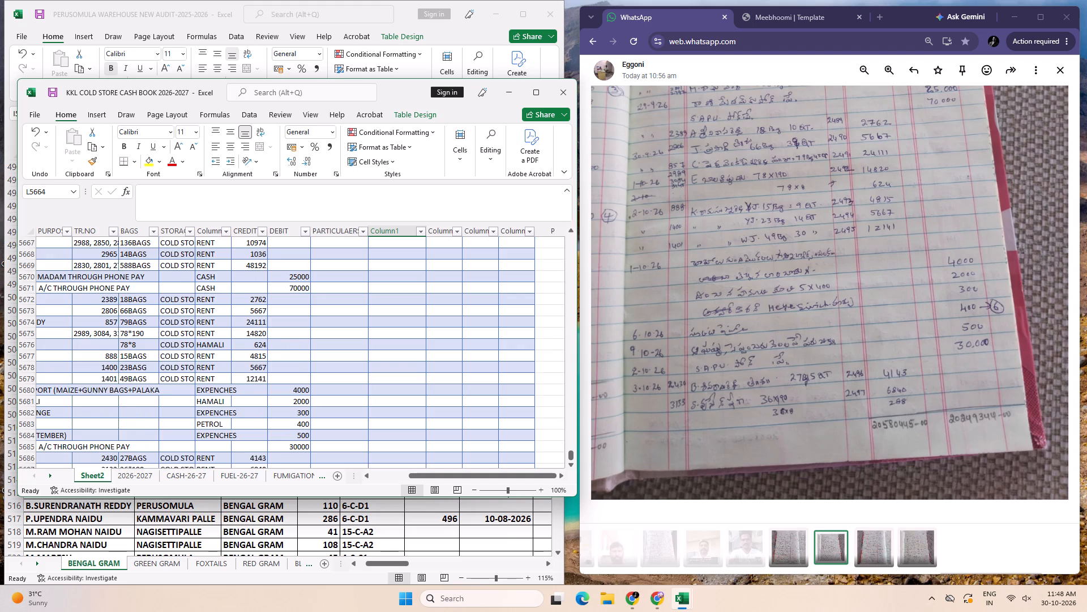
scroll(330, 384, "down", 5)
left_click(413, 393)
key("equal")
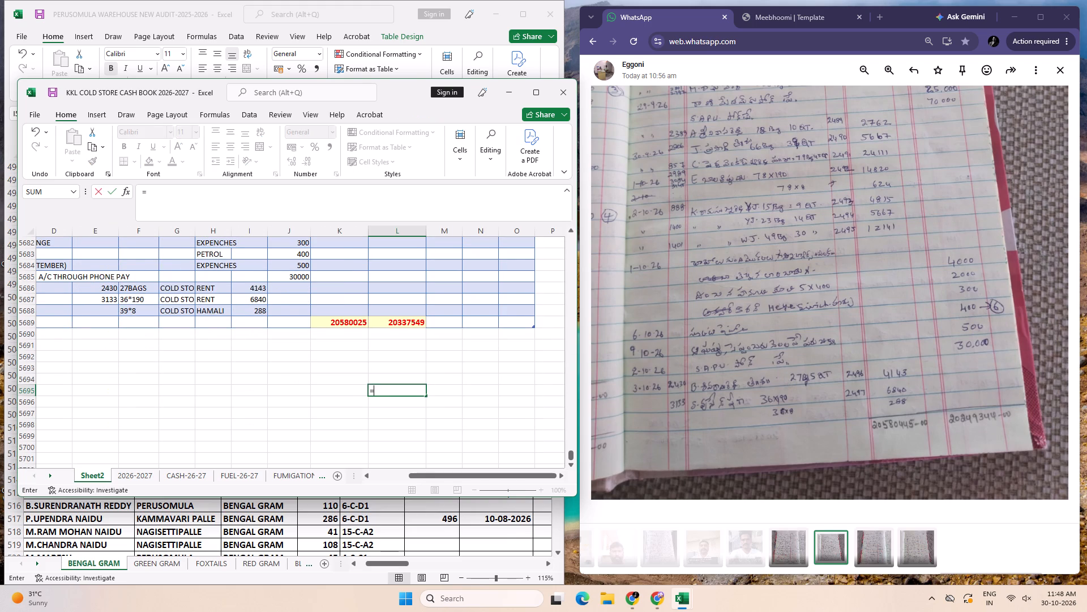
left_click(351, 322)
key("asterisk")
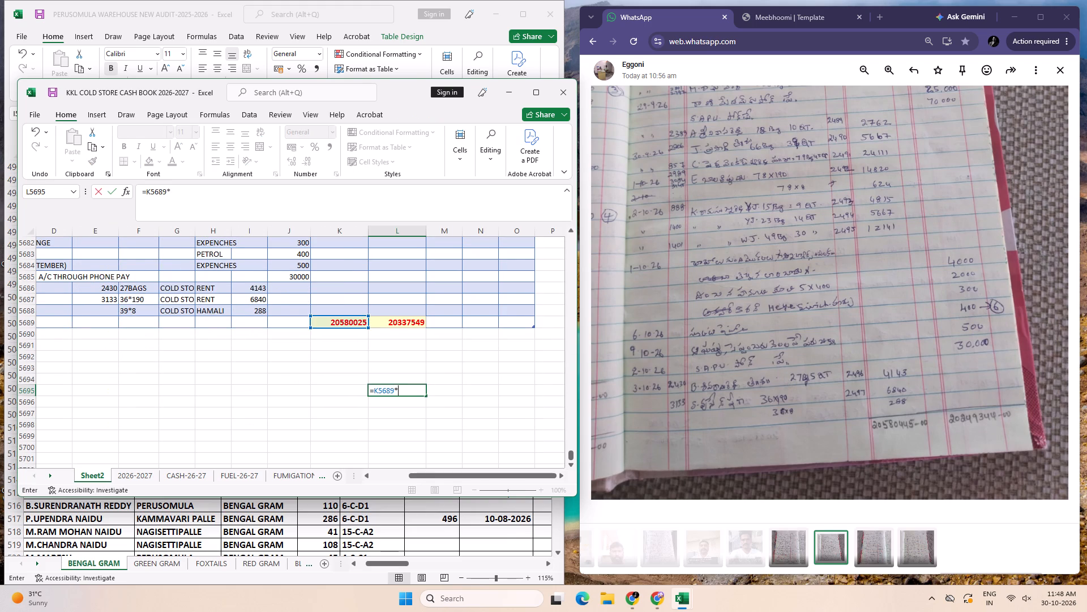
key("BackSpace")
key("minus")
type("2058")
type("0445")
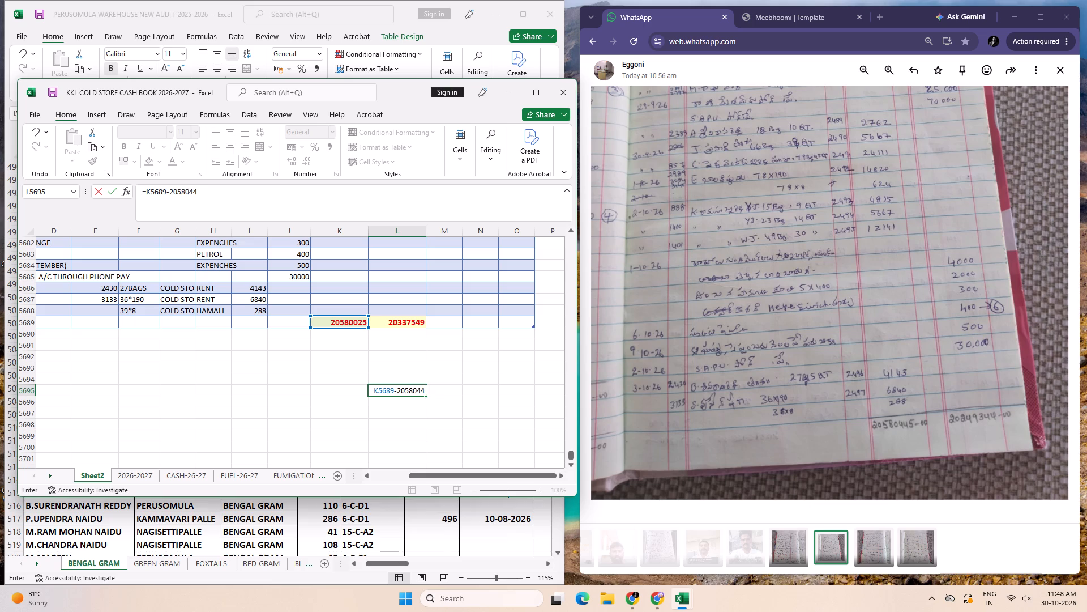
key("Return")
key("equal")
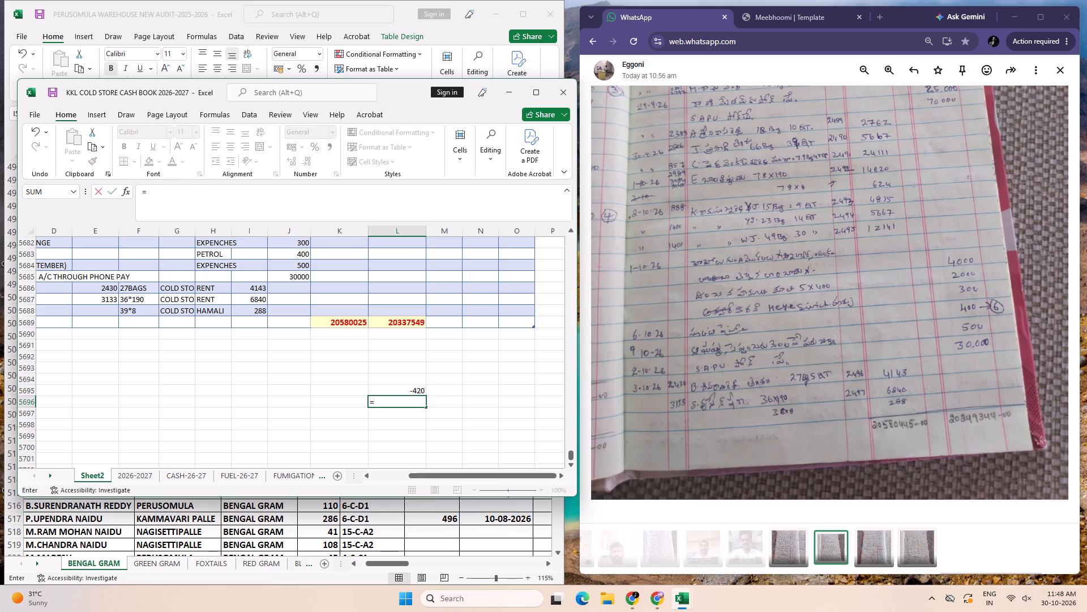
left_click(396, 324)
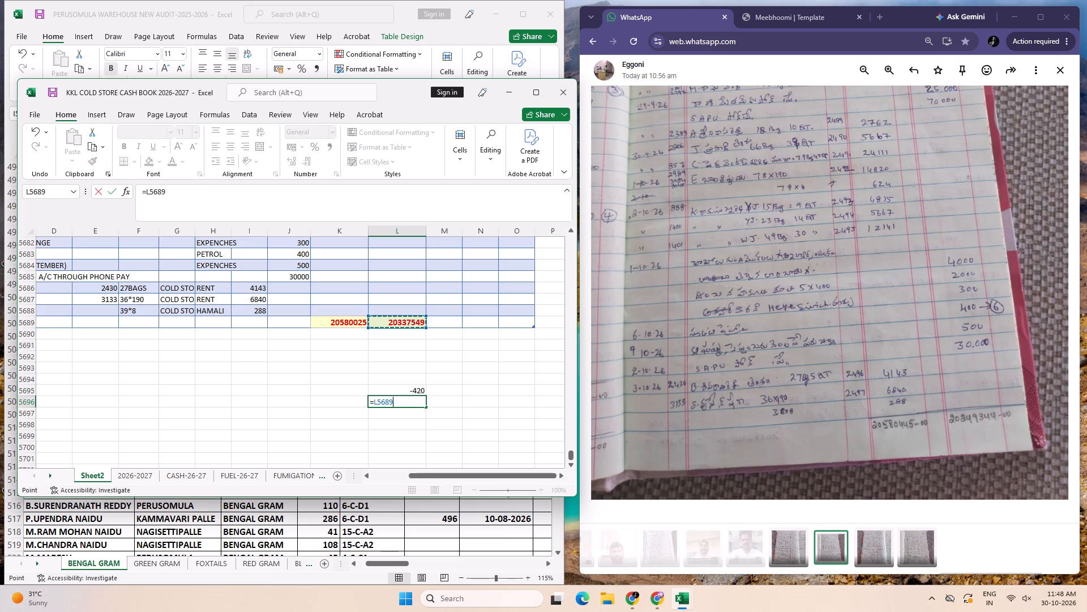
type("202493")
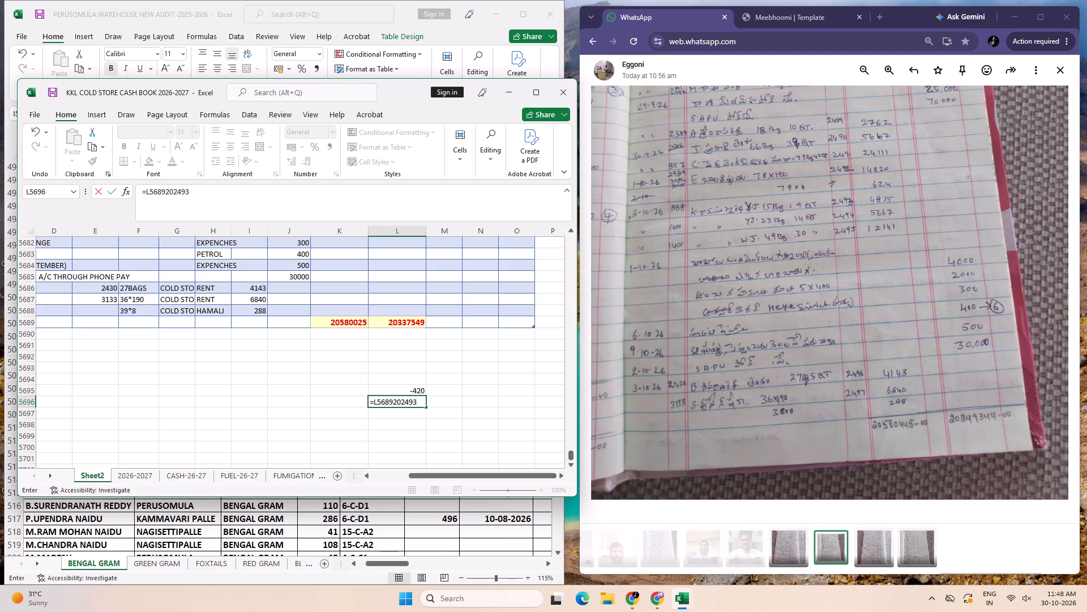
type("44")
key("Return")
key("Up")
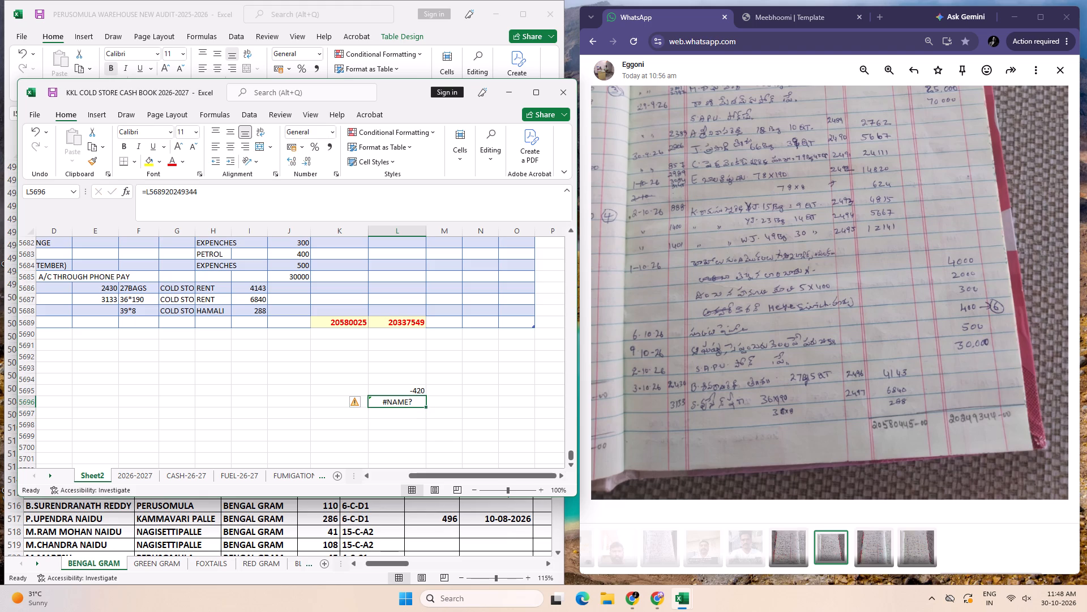
double_click(376, 399)
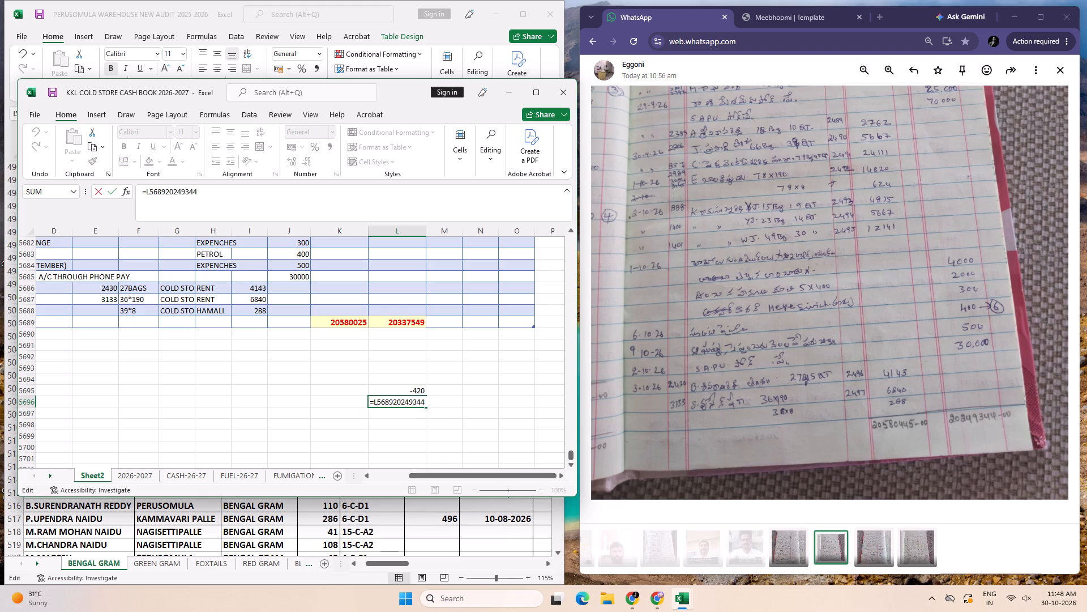
left_click(393, 404)
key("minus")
key("Return")
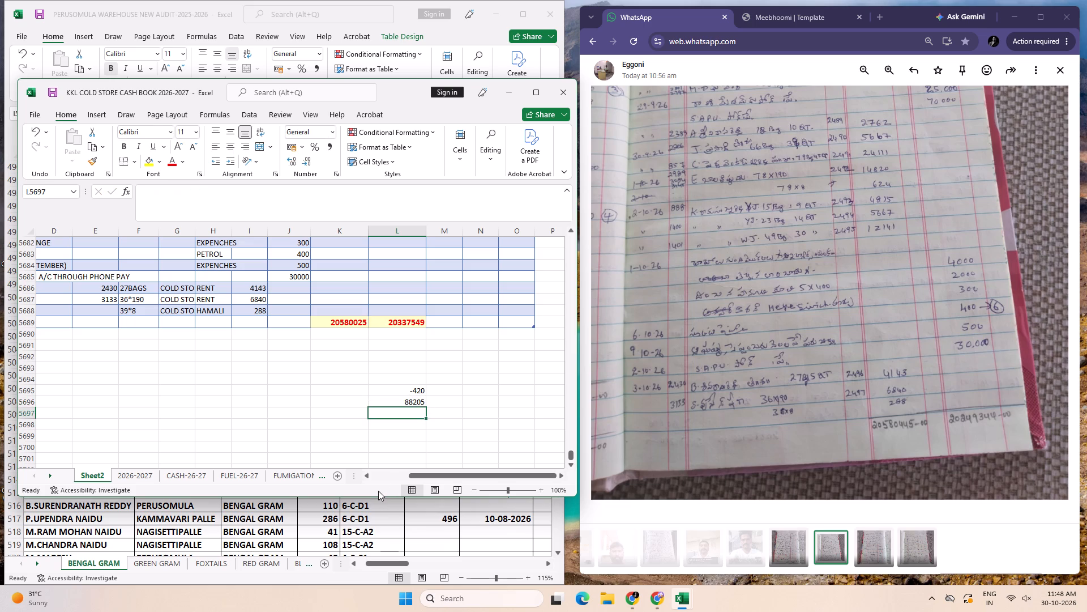
left_click(393, 403)
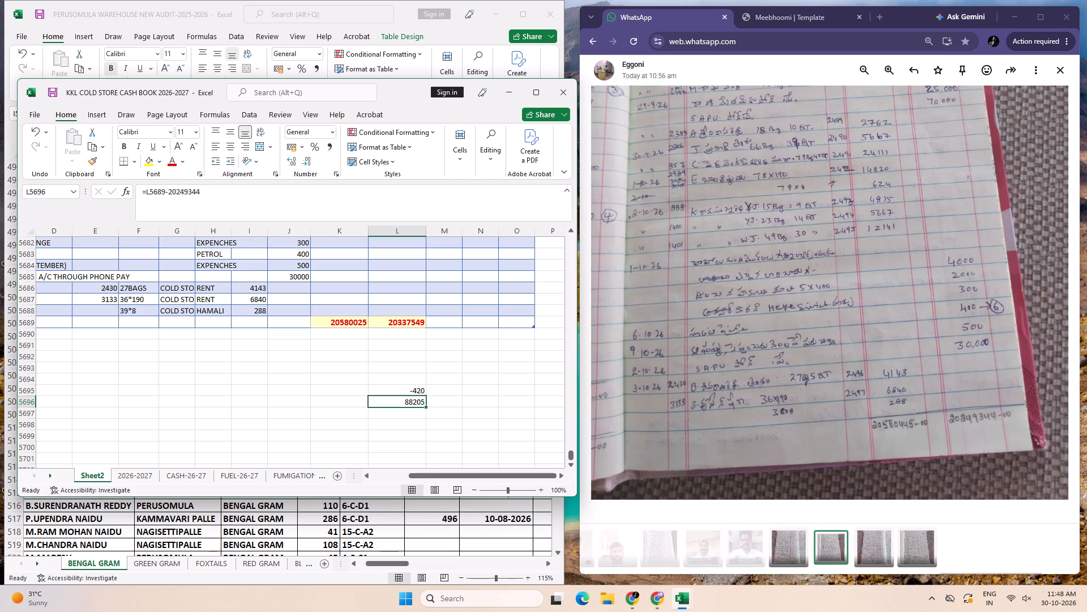
Examine the ranges of the DEBIT and CREDIT total formulas in L5689 and K5689, and save the cash book.
left_click(406, 326)
double_click(410, 322)
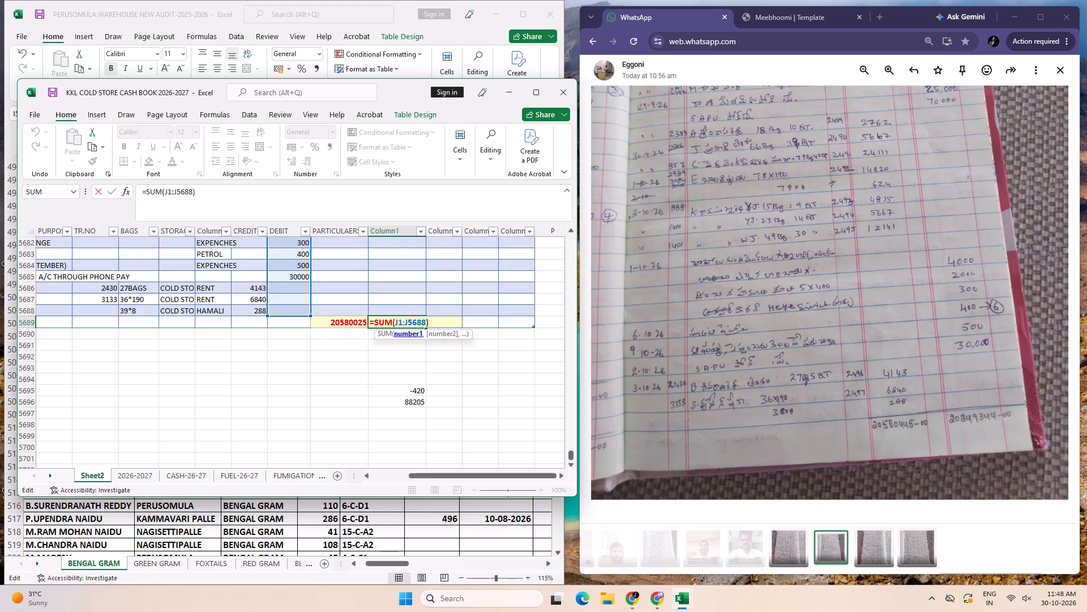
key("ctrl+s")
double_click(340, 321)
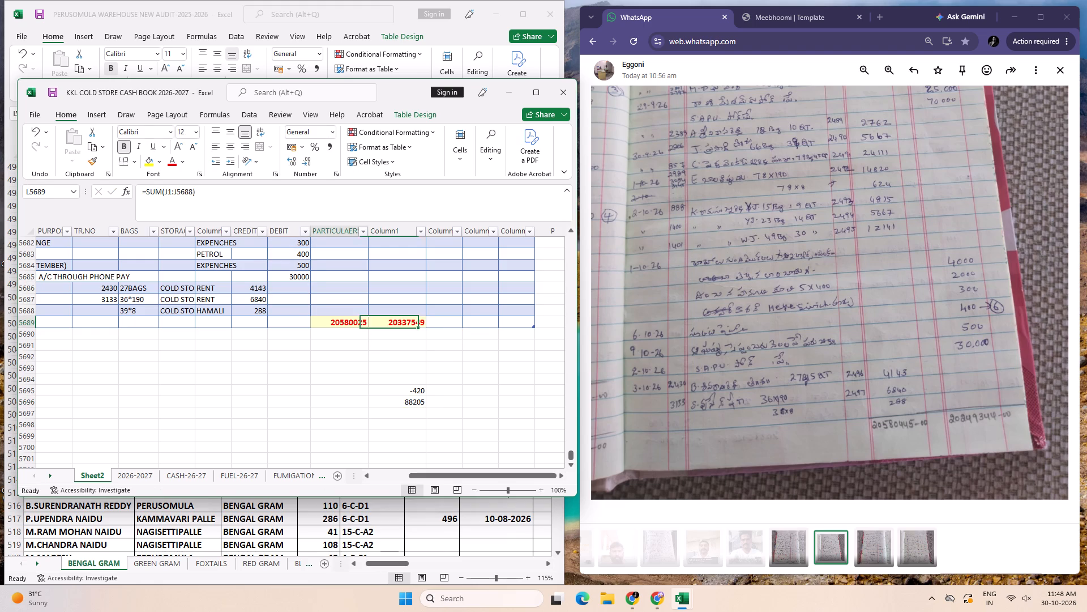
key("ctrl+d")
key("ctrl+s")
double_click(340, 321, "ctrl")
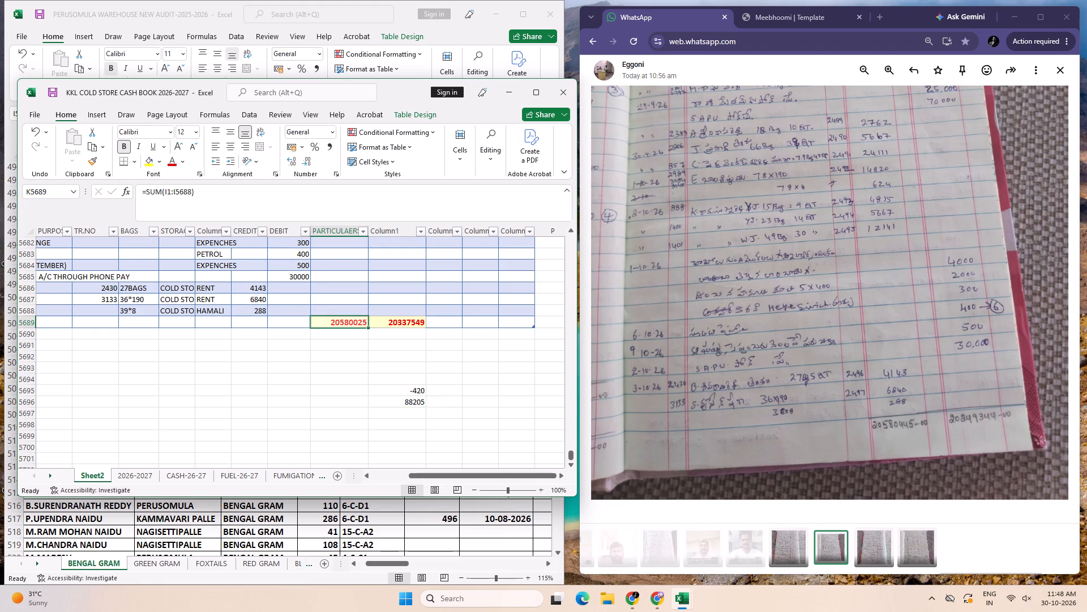
key("ctrl+d")
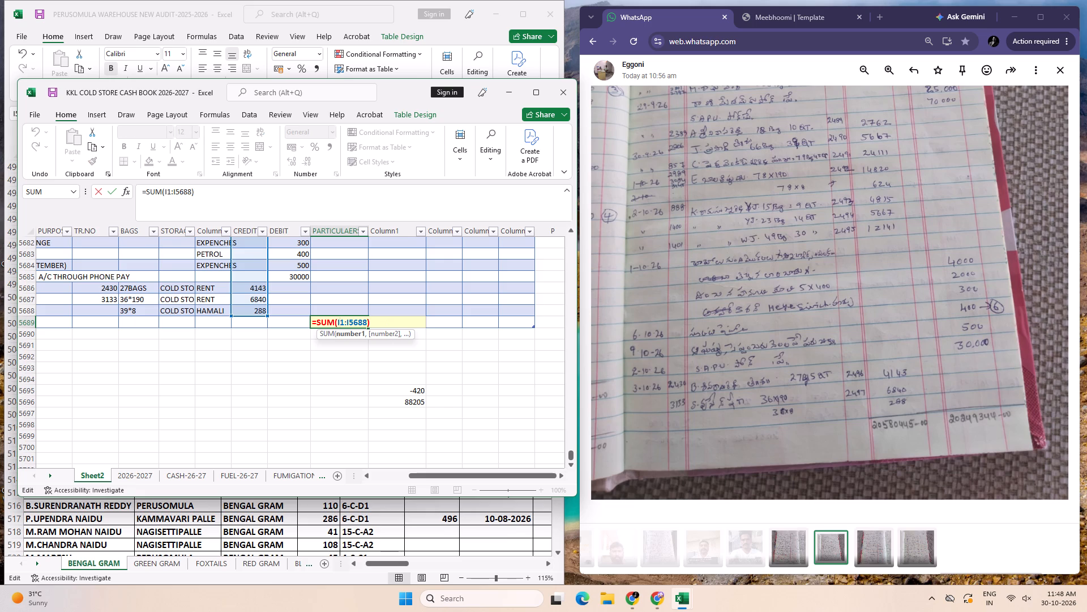
key("ctrl+s")
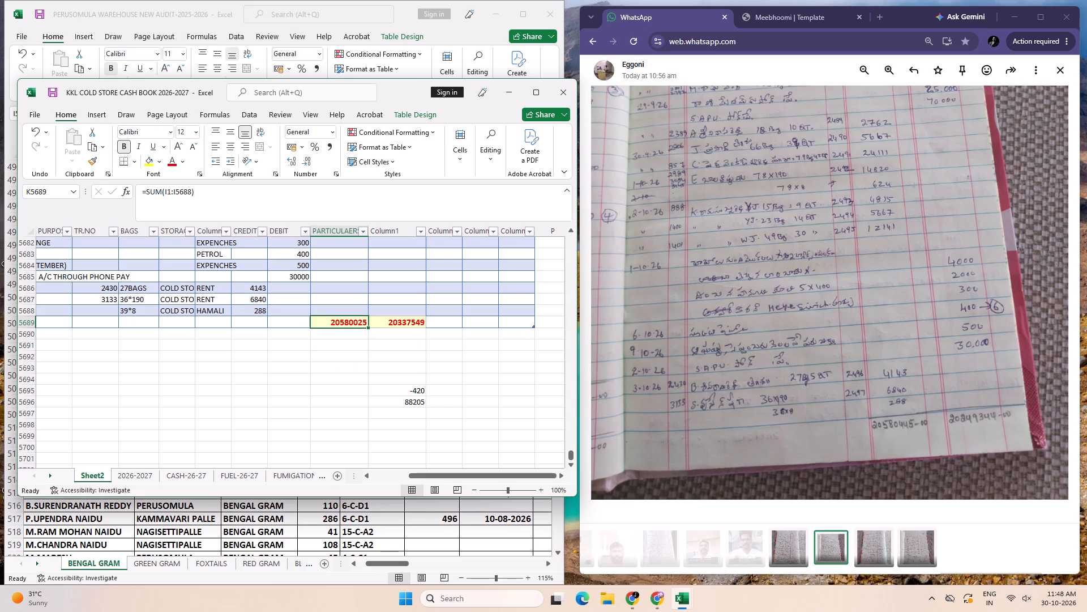
left_click(416, 347)
double_click(413, 321)
key("ctrl+s")
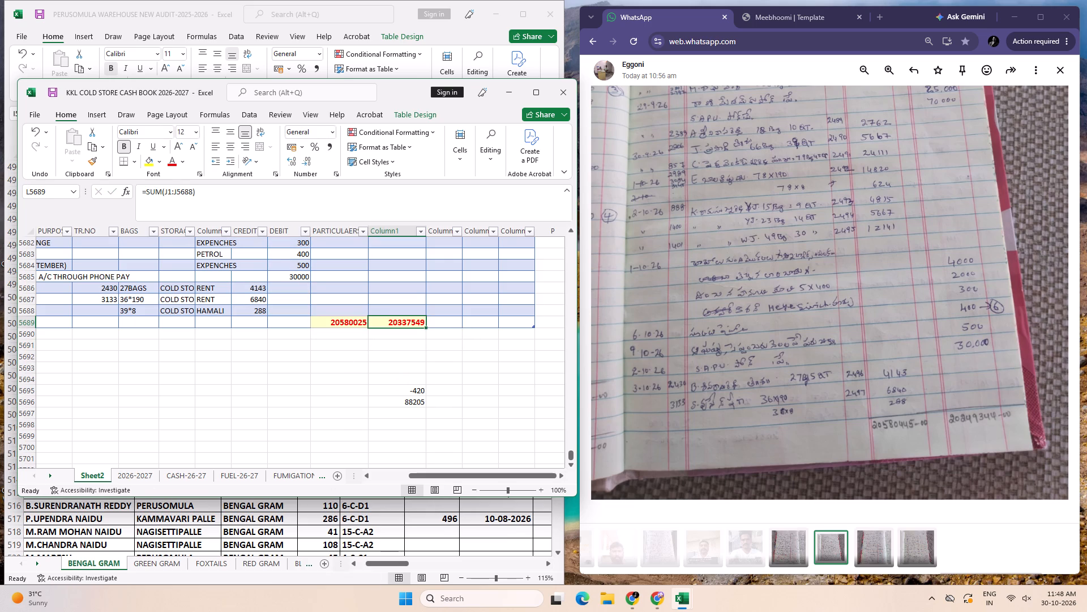
Open the DEBIT difference formula in L5696.
double_click(407, 400)
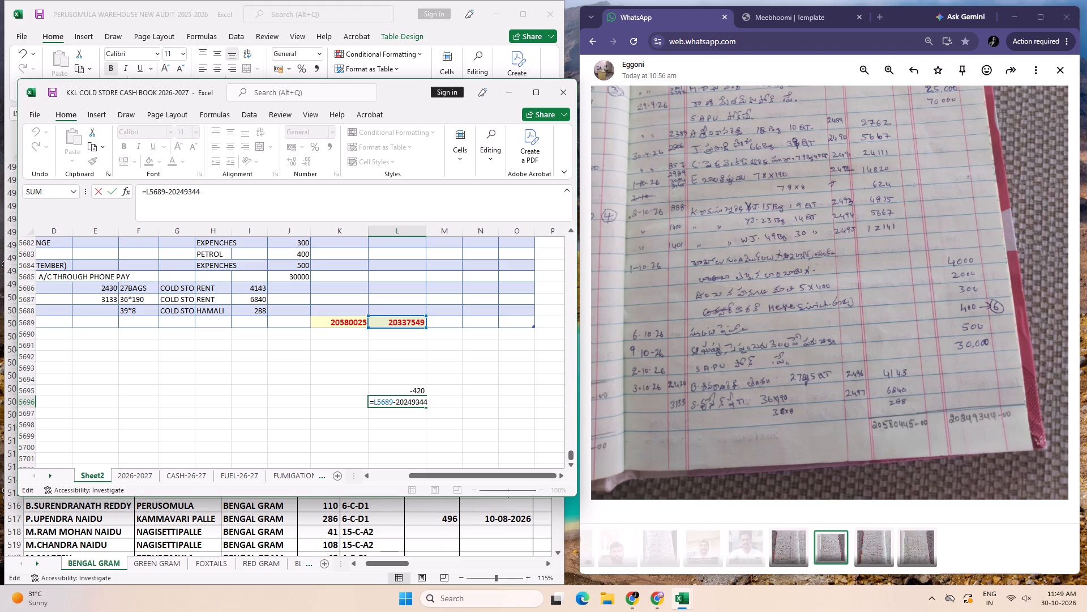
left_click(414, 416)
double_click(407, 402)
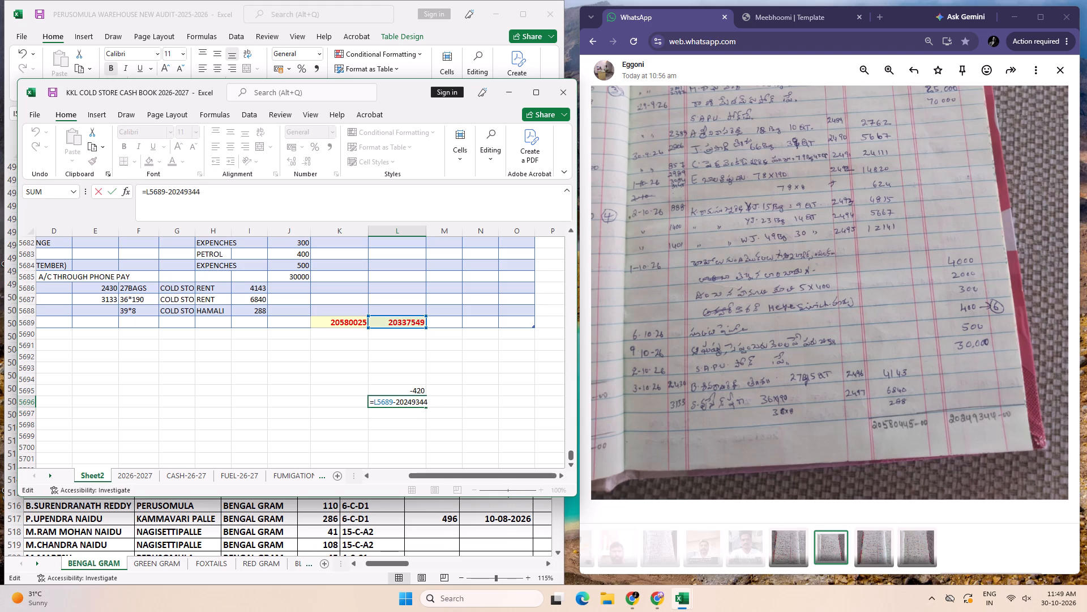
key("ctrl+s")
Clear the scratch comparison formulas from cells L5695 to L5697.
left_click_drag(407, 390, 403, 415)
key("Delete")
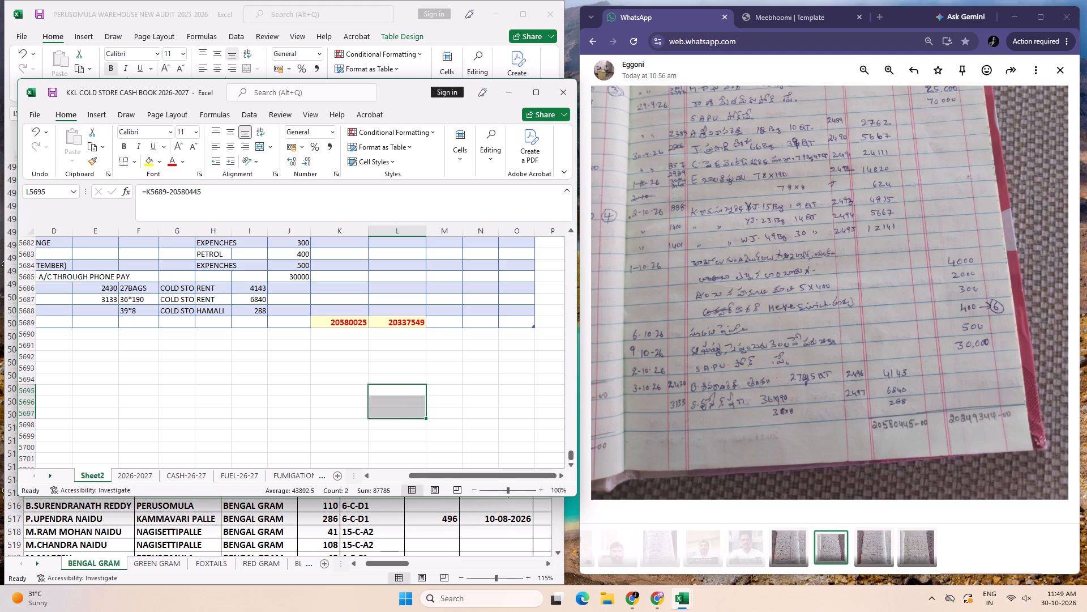
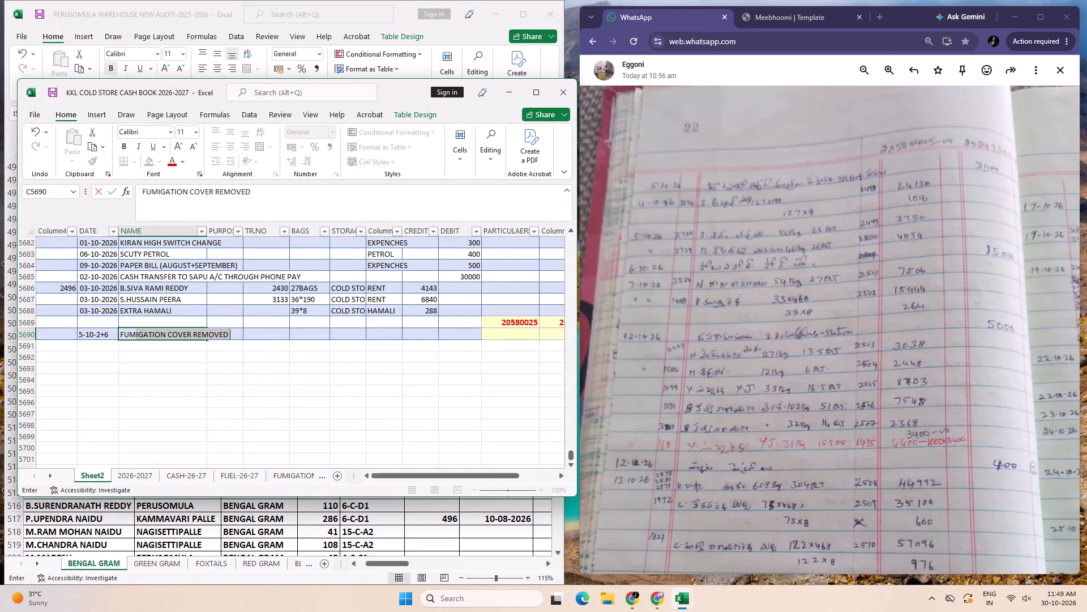
Complete the row 5690 entry with the name FUMIGATION JOWER GODOWN, category FUMIGATION and a DEBIT of 3400.
type("GATION")
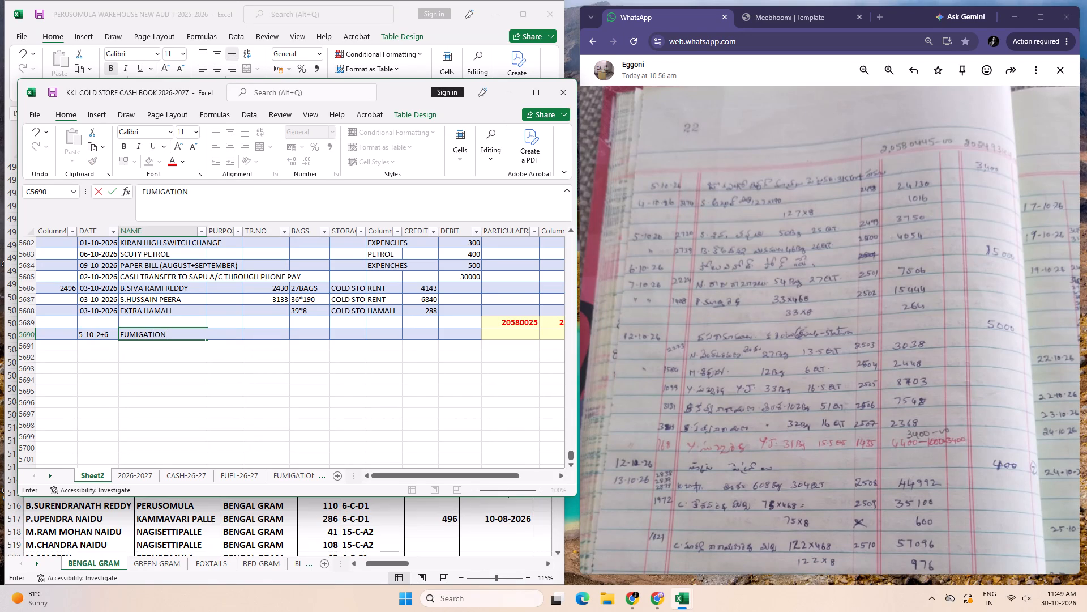
key("space")
type("JOWER GODOWN")
key("Tab")
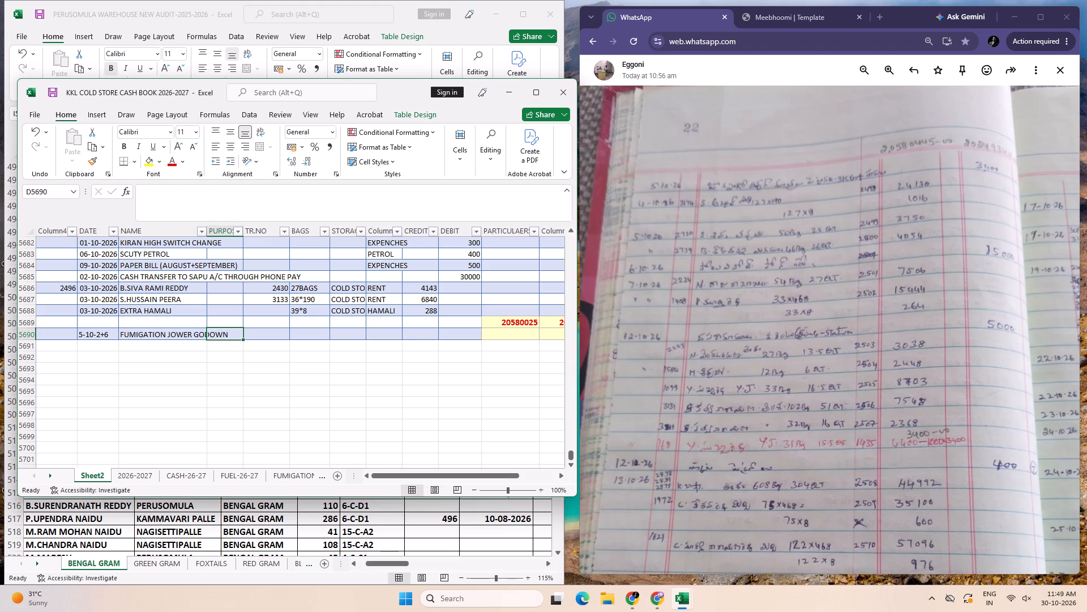
key("Tab")
key("Tab")
key("Tab")
key("Tab")
key("e")
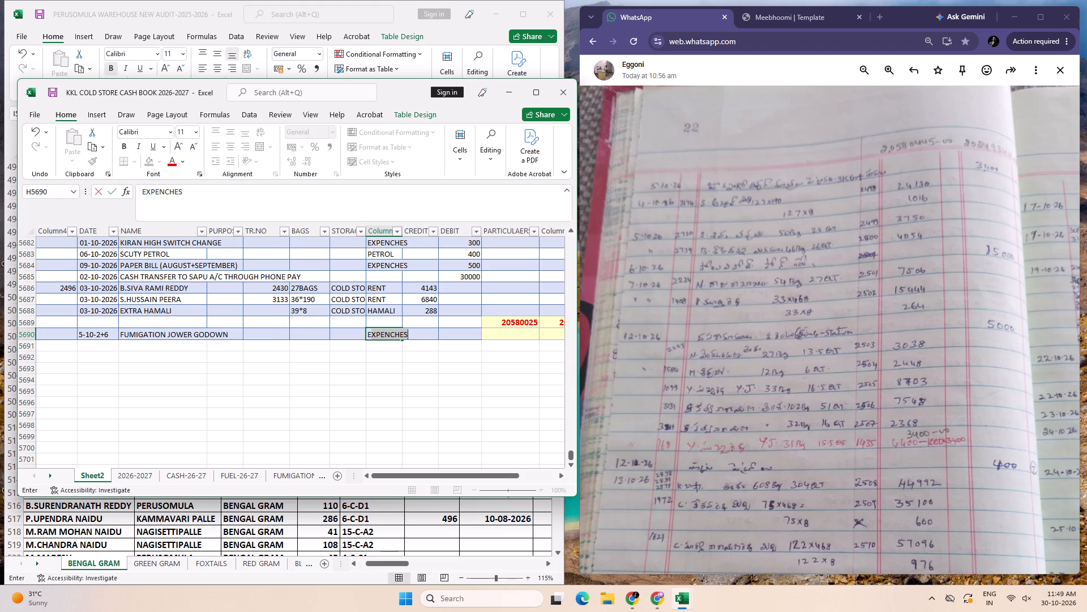
key("BackSpace")
key("BackSpace")
key("BackSpace")
key("f")
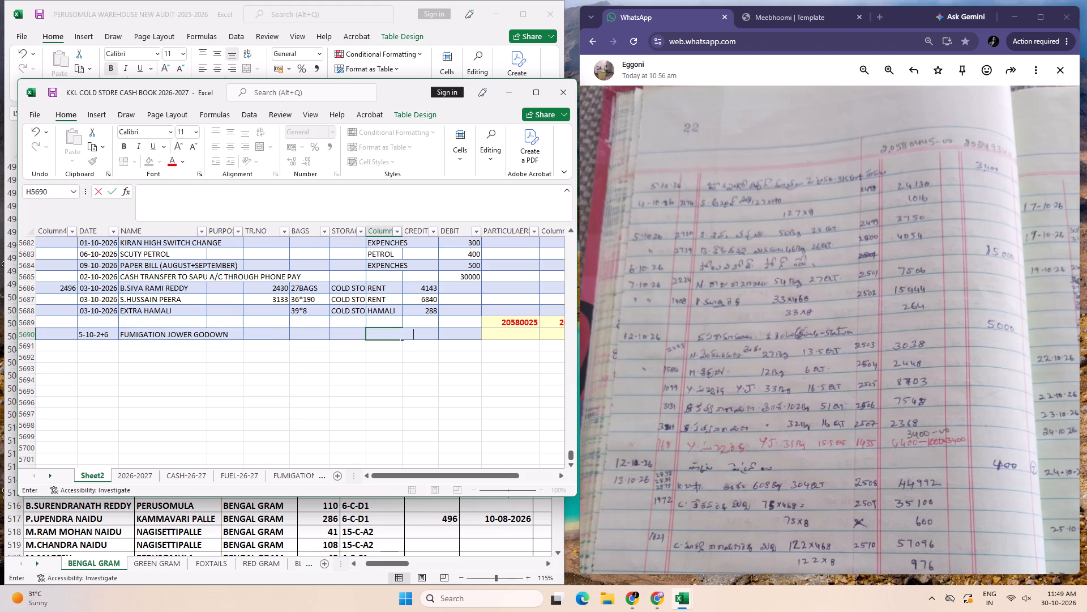
key("Tab")
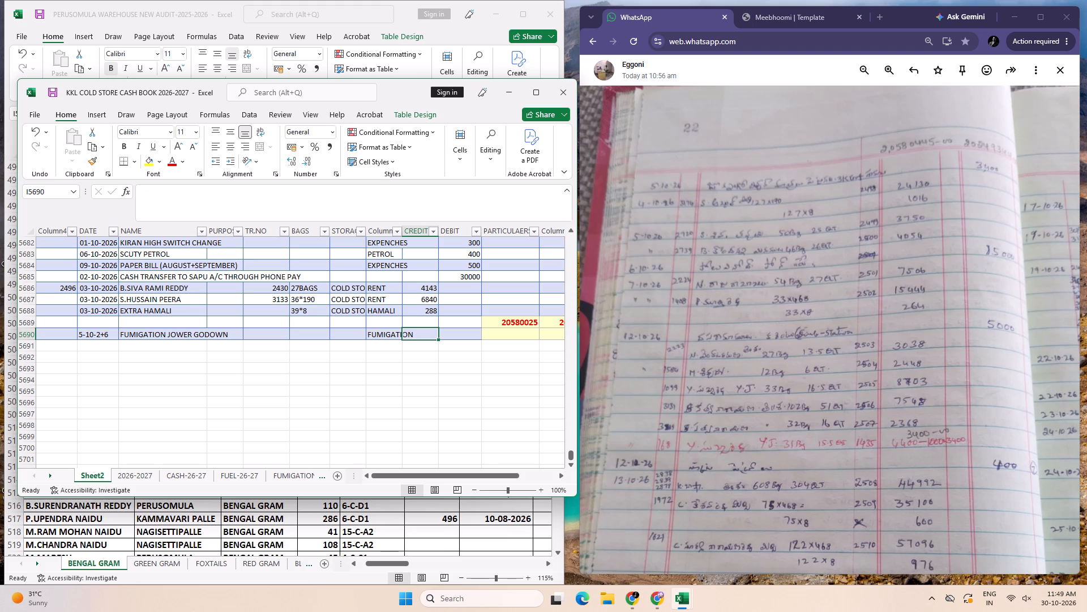
key("Tab")
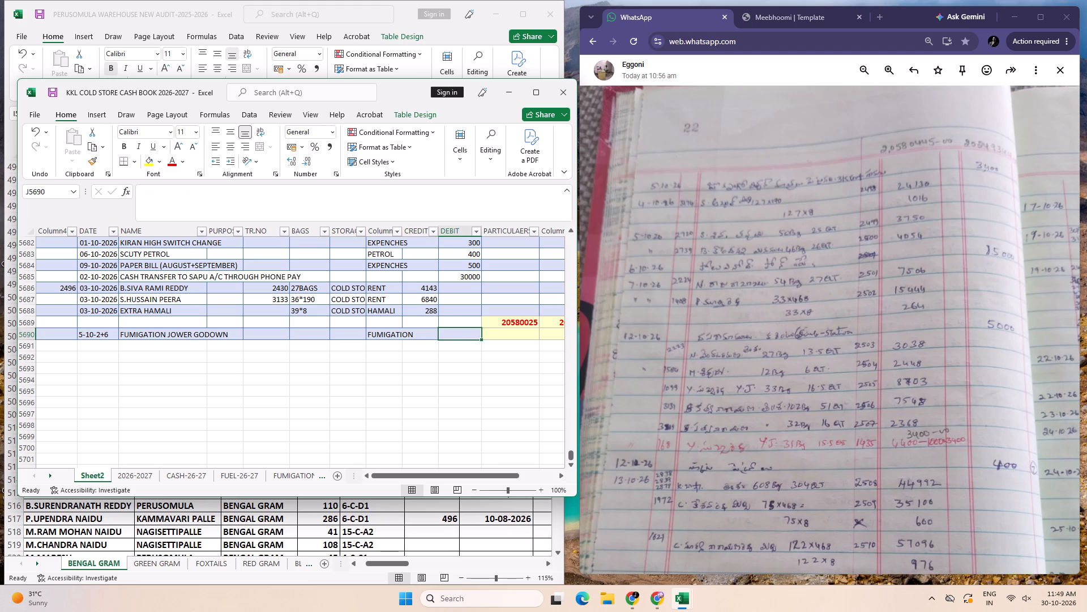
type("3400")
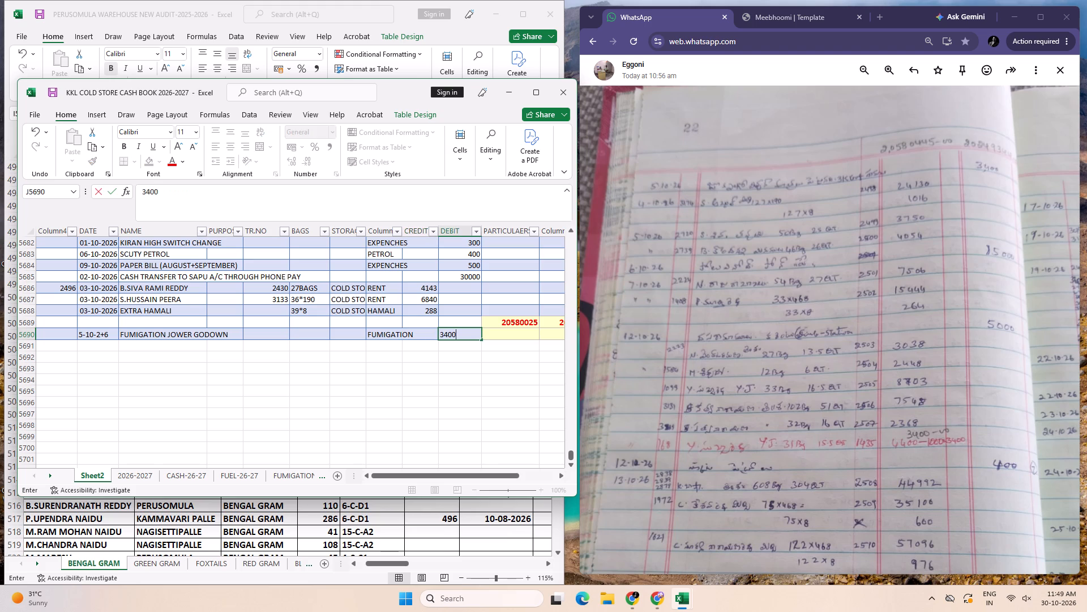
key("Down")
Extend the cash book table with a new row 5691 below the fumigation entry.
key("Up")
key("Tab")
key("Tab")
key("Tab")
key("Tab")
key("Tab")
key("Tab")
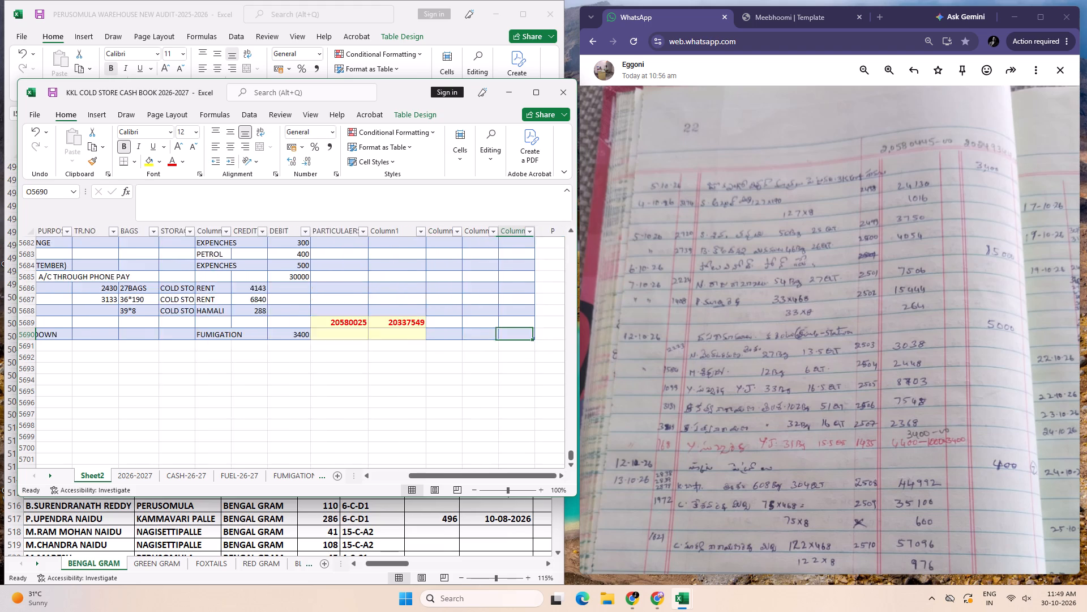
key("Tab")
key("Left")
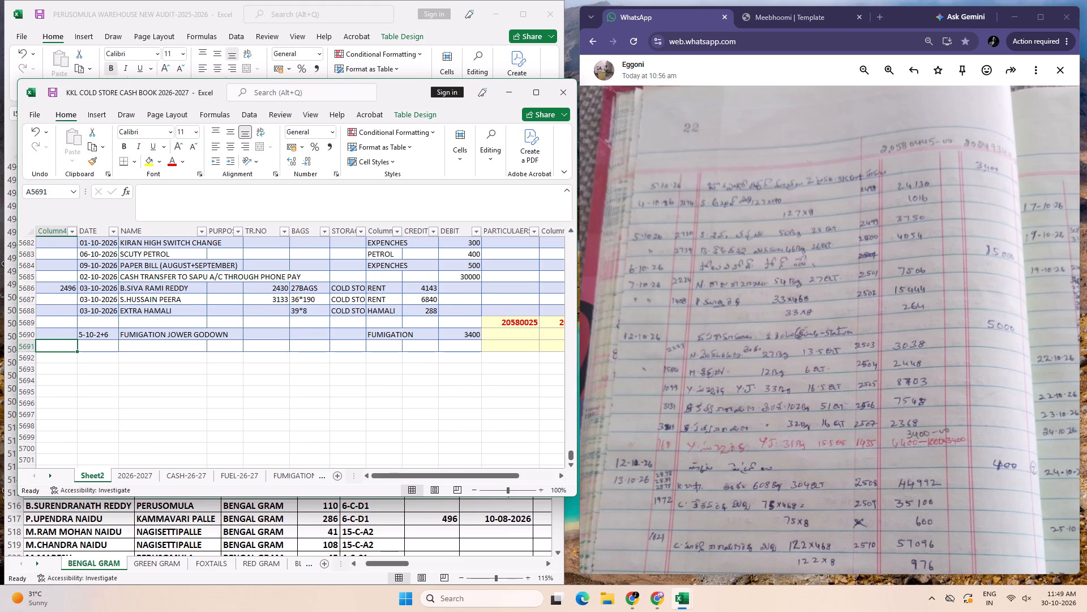
Correct the date of the fumigation entry in B5690 to 5-10-26.
key("Up")
key("Right")
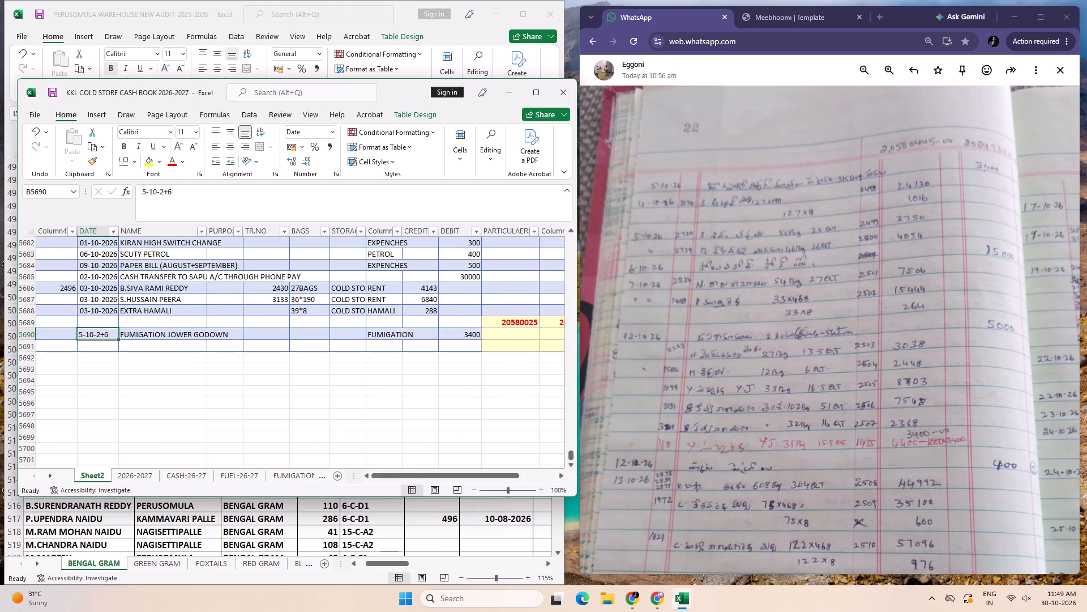
type("5-10-26")
key("Down")
Start the entry in row 5691 with the date 4-10-26 and receipt number 2498 in Column4.
type("4-10-26")
key("Tab")
key("Left")
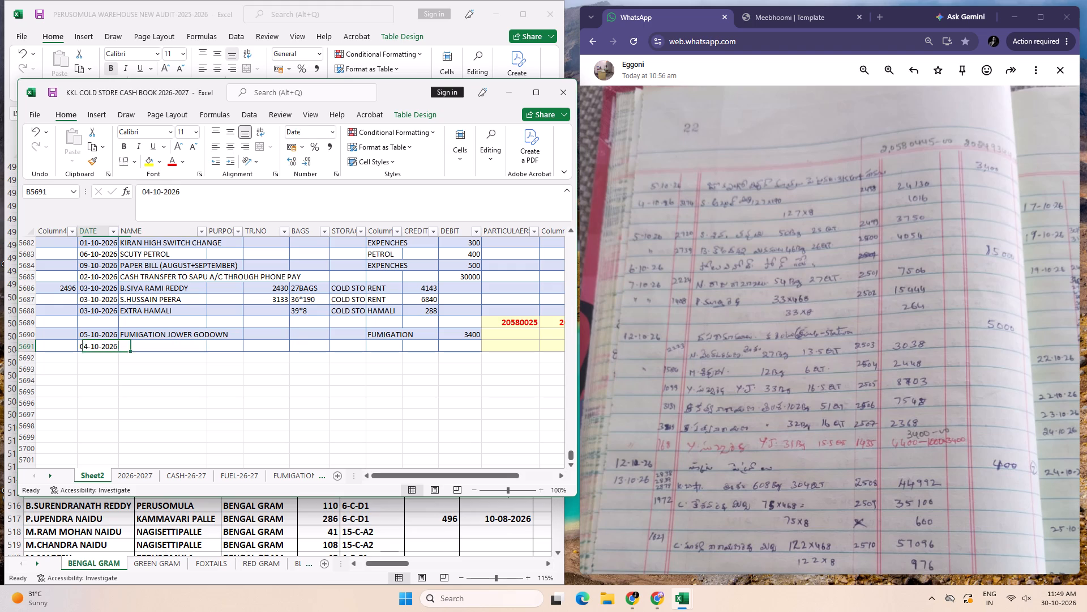
key("Left")
key("Left")
type("2498")
key("Tab")
key("Down")
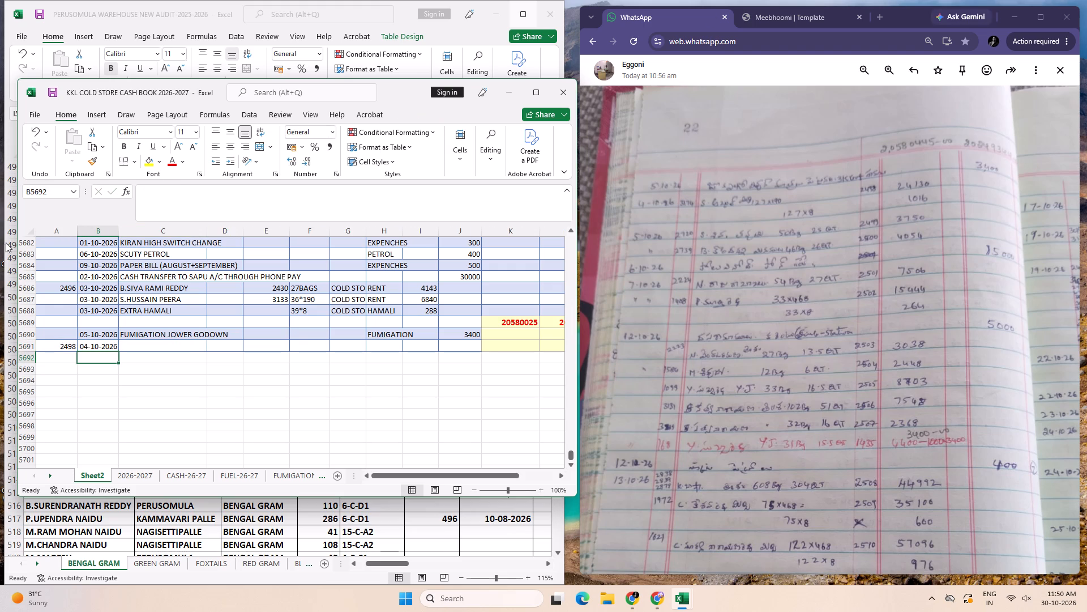
Fill in the missing receipt number 2497 in A5687 for the 36*190 rent entry, and save the cash book.
left_click(56, 298)
type("2496")
key("BackSpace")
key("7")
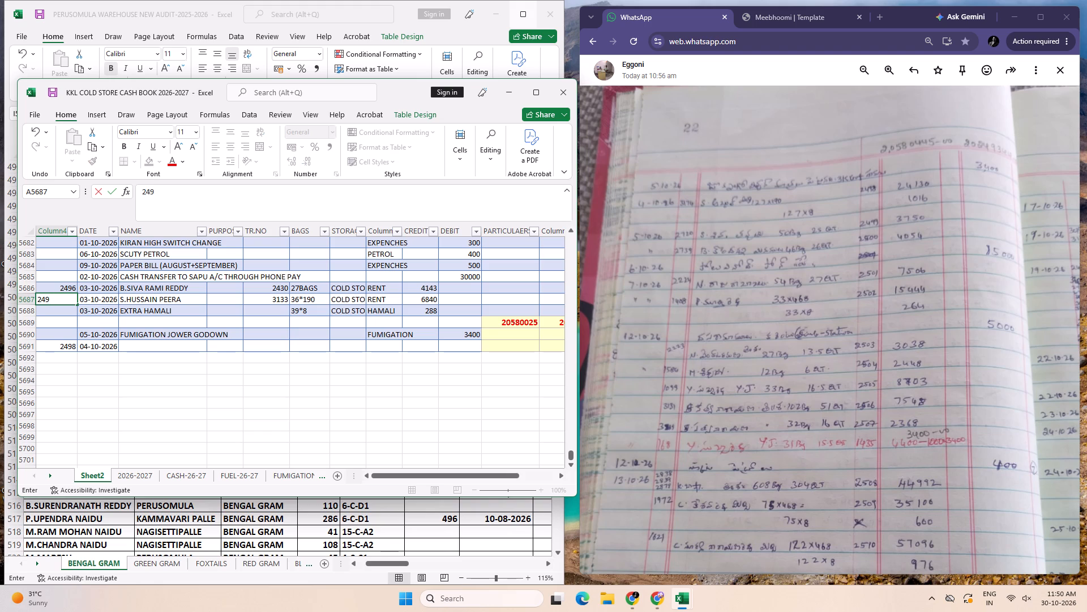
key("ctrl+s")
left_click(156, 351)
left_click(155, 343)
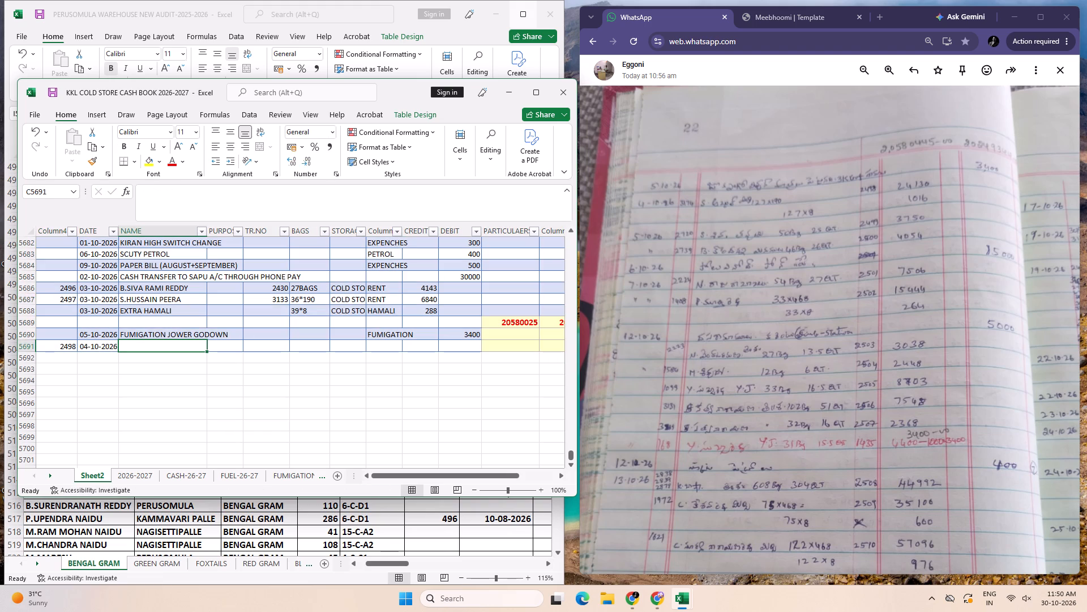
key("ctrl+s")
key("ctrl+s")
key("ctrl+s")
key("ctrl+s")
key("ctrl+s")
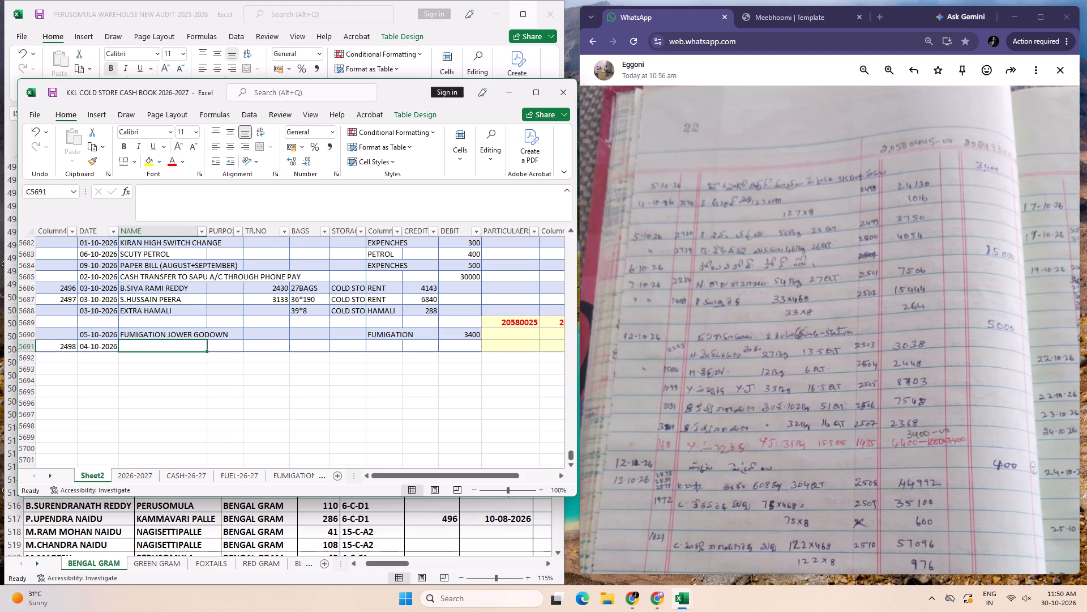
Enter the customer's name from the handwritten 4-10-26 entry and TR.NO 3174 in row 5691.
scroll(700, 233, "up", 7)
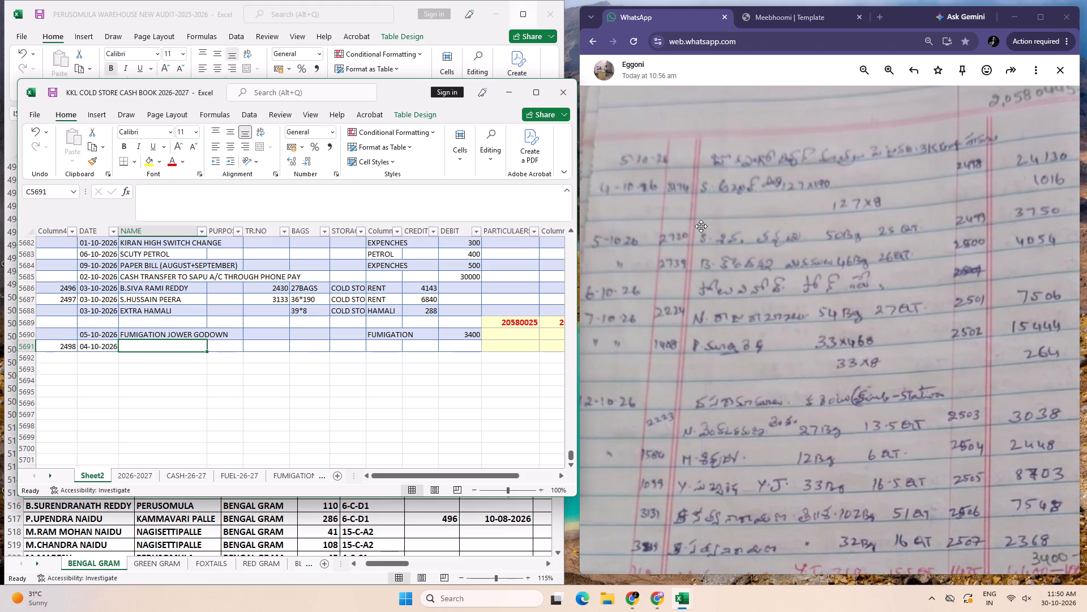
scroll(697, 229, "down", 3)
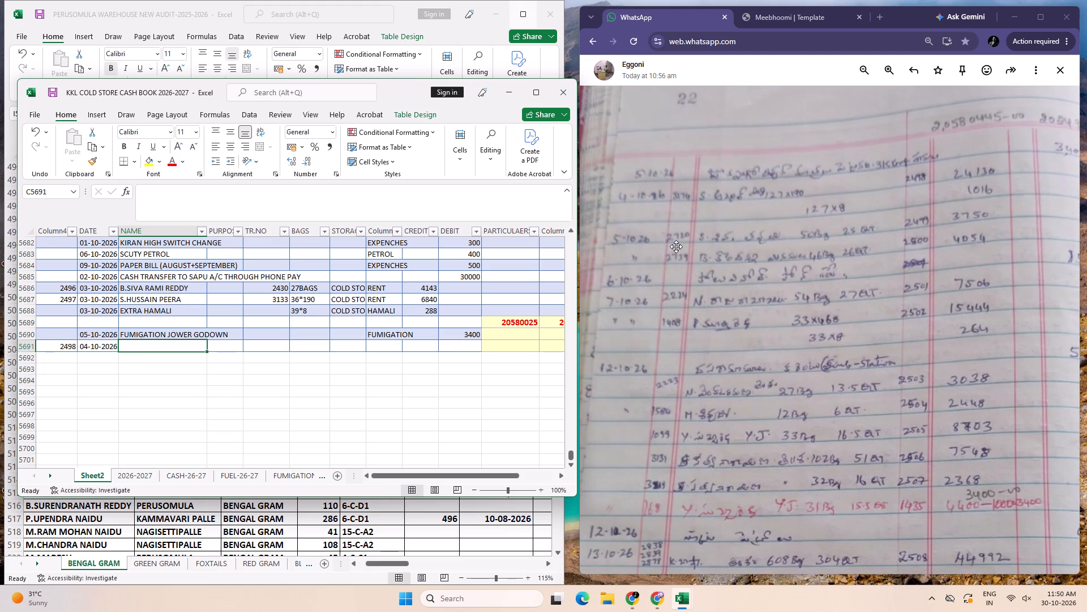
left_click(131, 379)
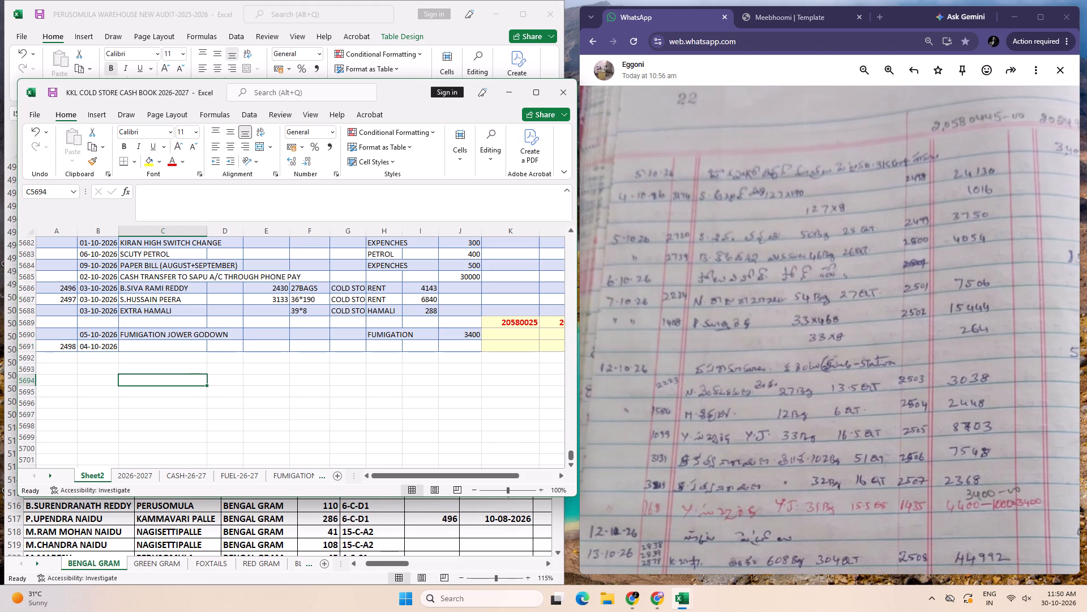
left_click(138, 350)
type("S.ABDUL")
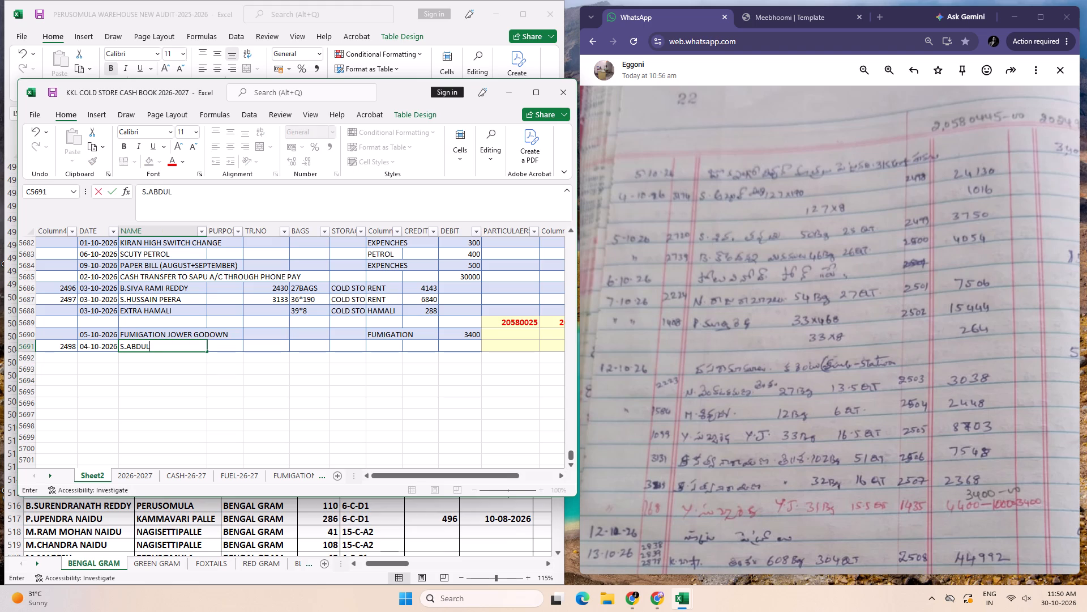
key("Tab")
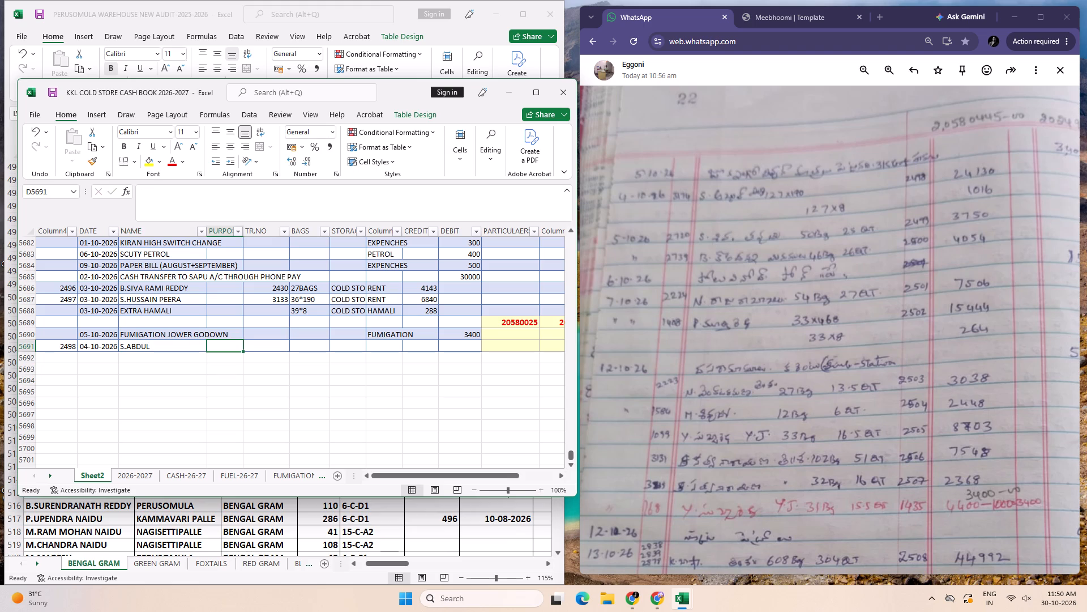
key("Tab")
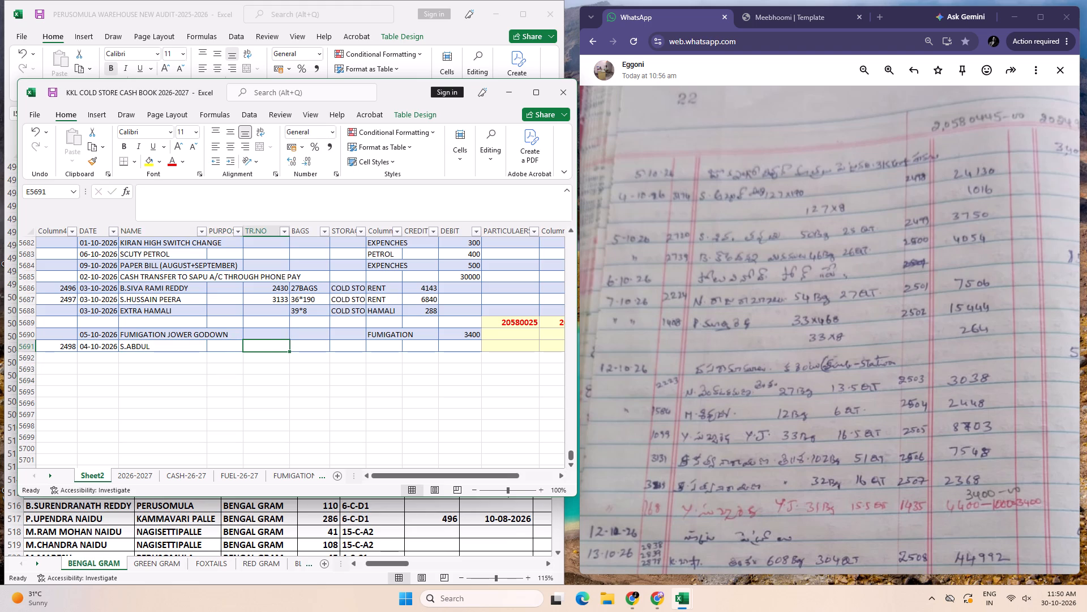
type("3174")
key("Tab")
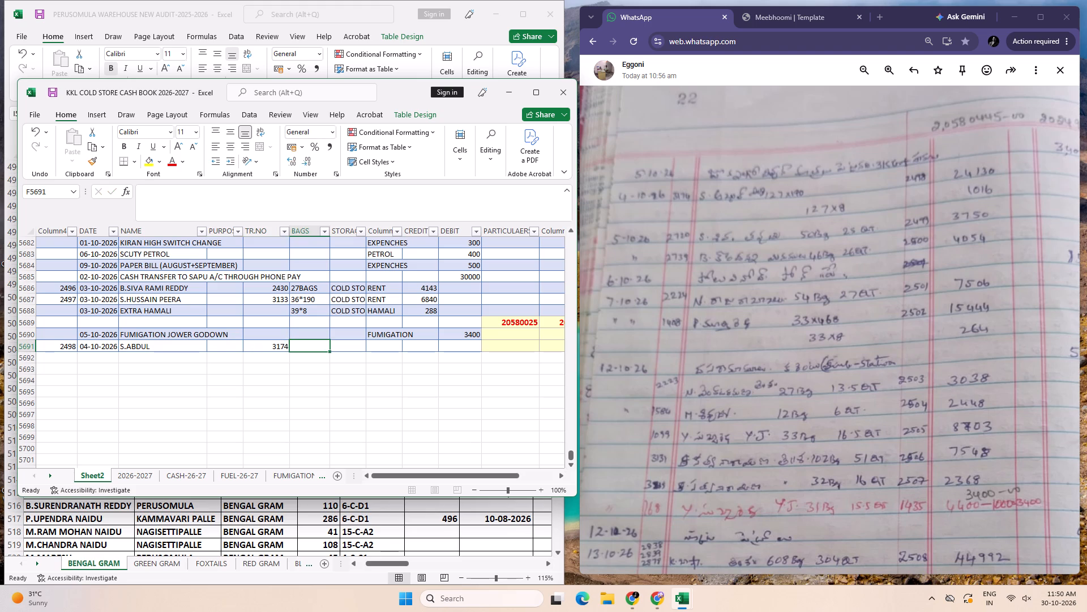
Enter 127*190 as the BAGS value for the 04-10-2026 entry in row 5691.
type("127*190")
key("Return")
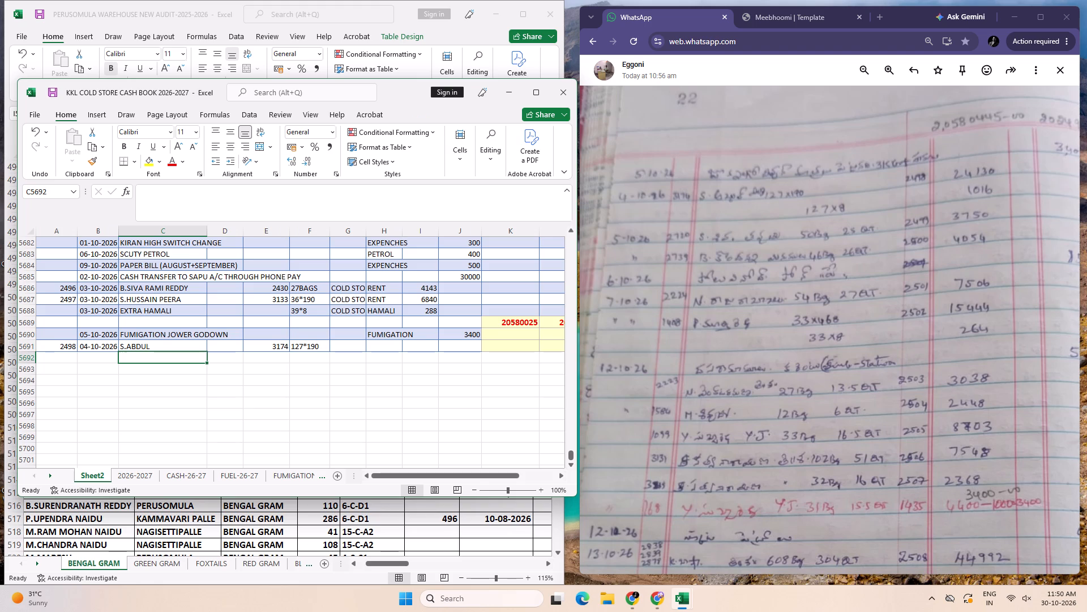
Start the extra hamali entry in row 5692 by copying down the date 04-10-2026 from the row above.
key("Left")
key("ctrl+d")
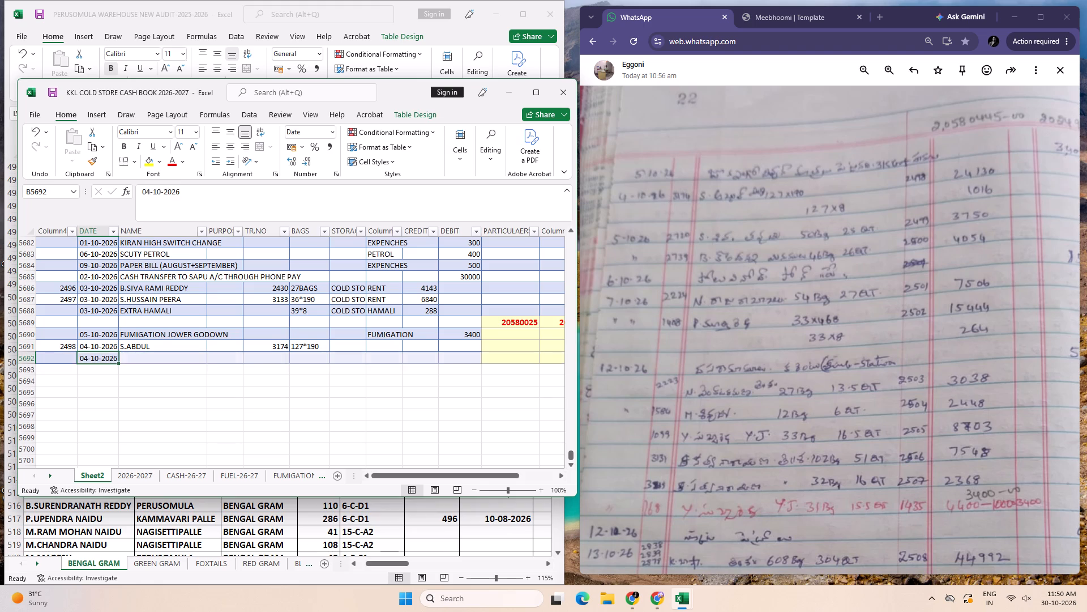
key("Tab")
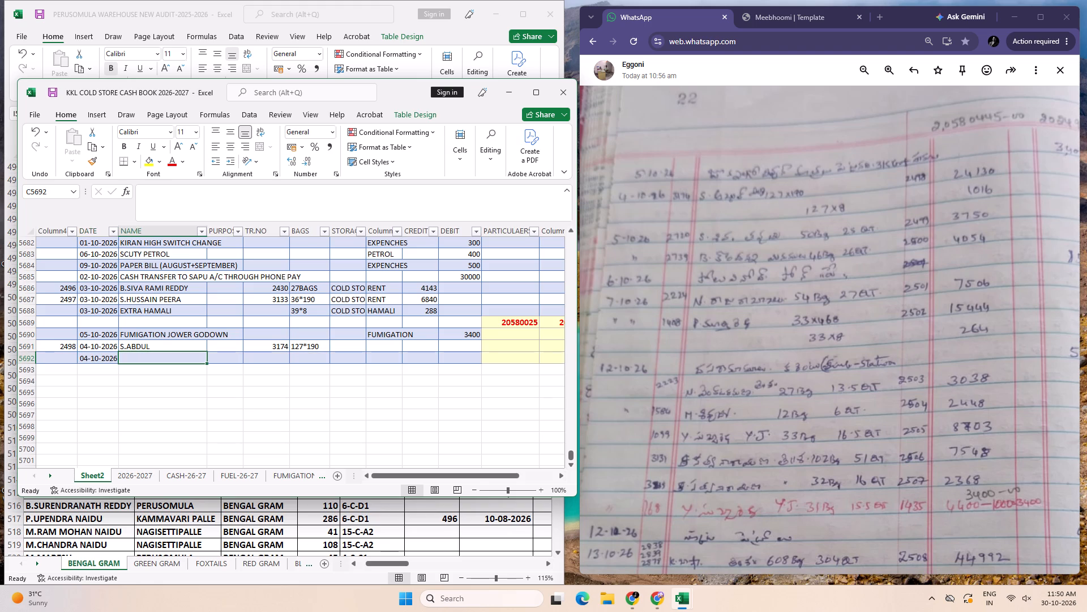
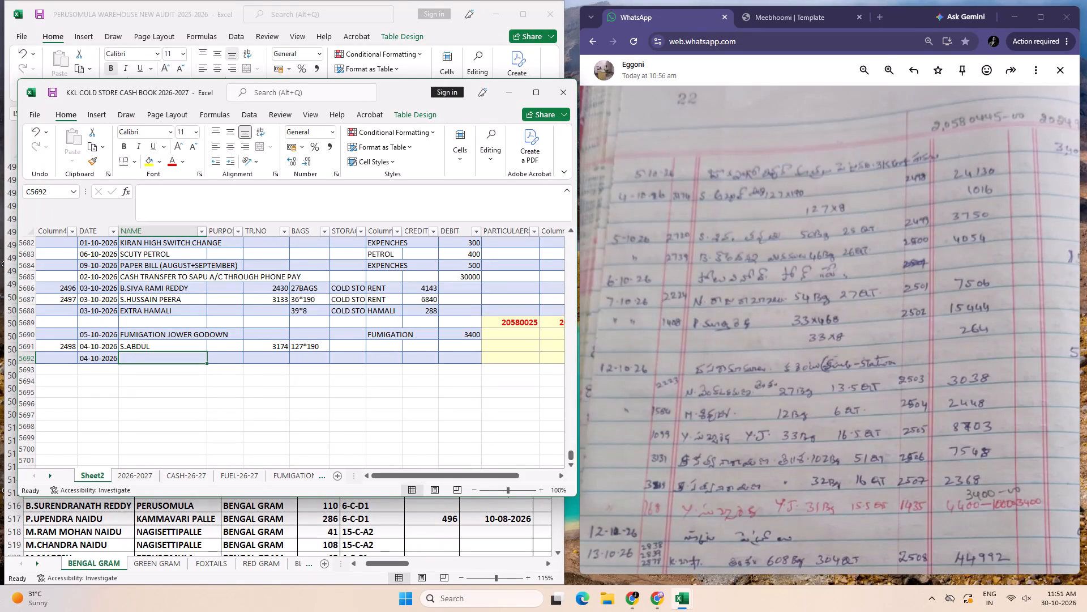
Save the KKL Cold Store cash book with the 04-10-2026 entries in rows 5691 and 5692.
left_click(140, 376)
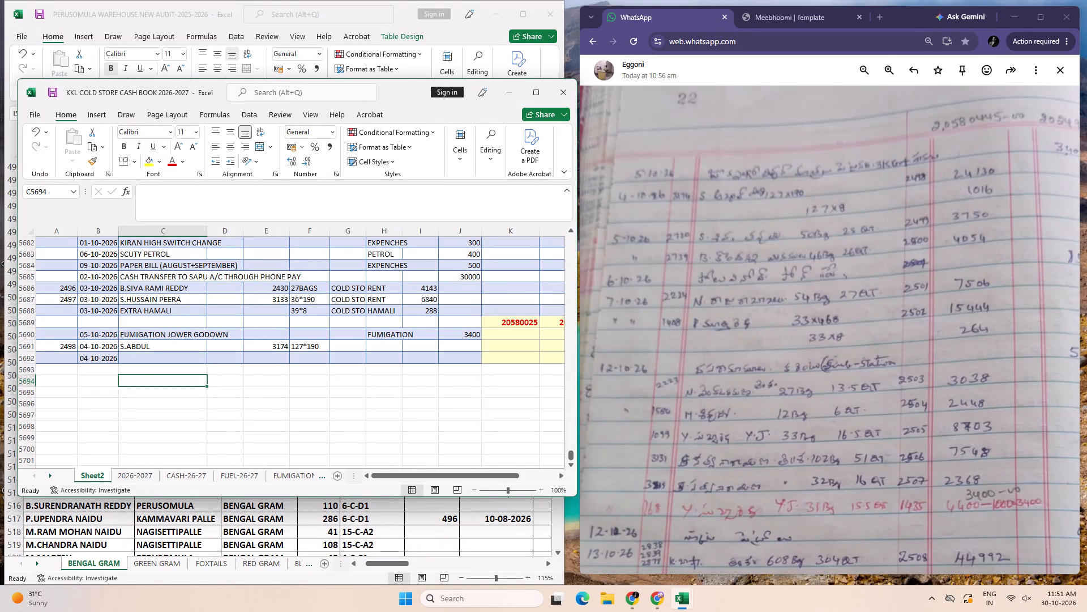
key("ctrl+s")
key("ctrl+s")
left_click(174, 346)
left_click(157, 363)
left_click(156, 358)
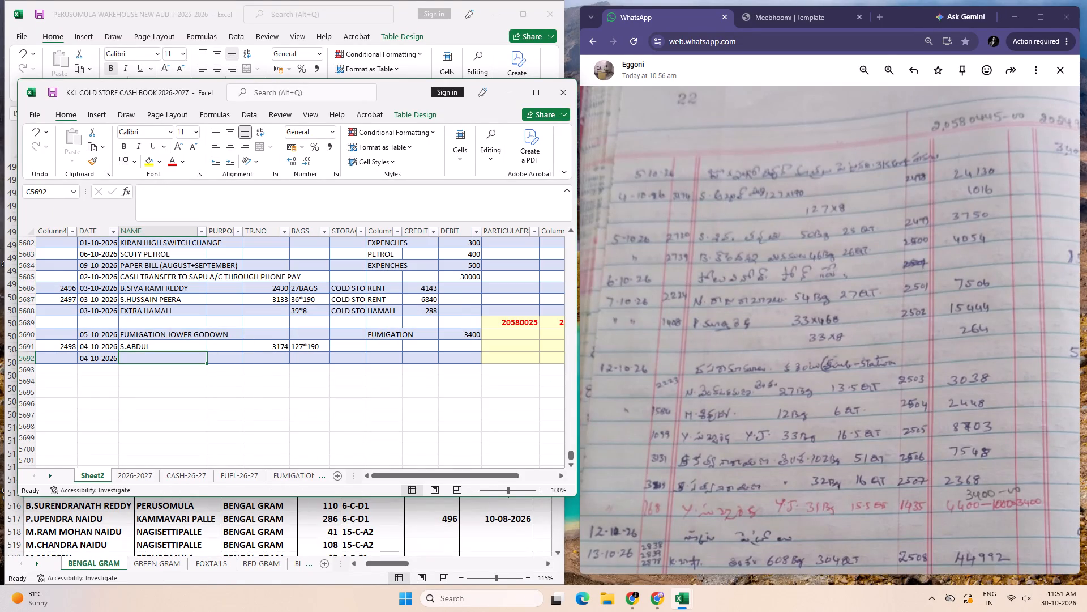
key("ctrl+s")
key("ctrl+s")
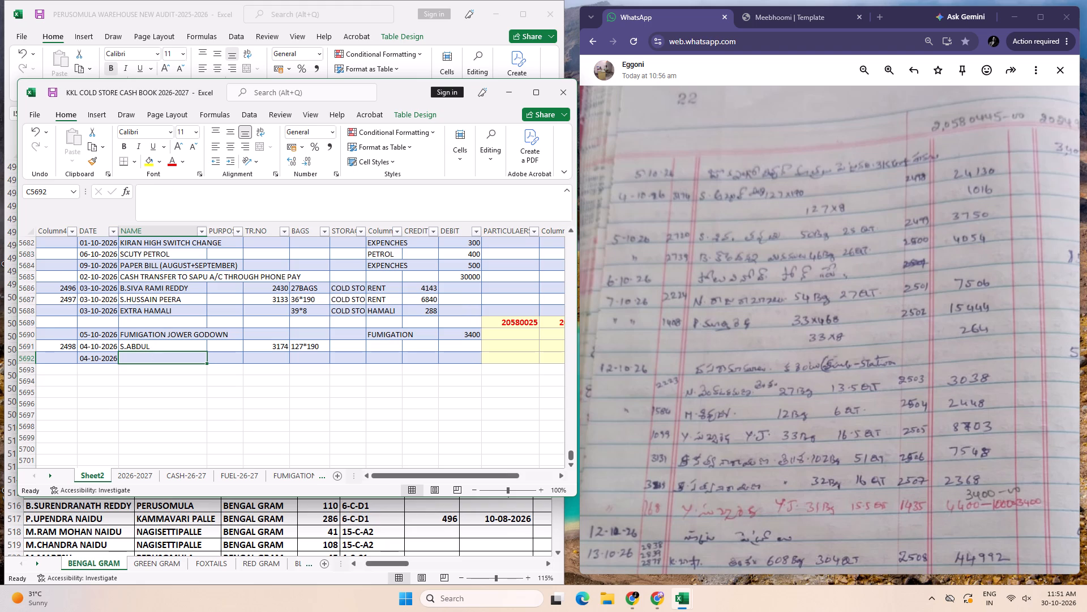
left_click(150, 359)
Enter EXTRA HAMALI as the name and 127*8 as the bags for the 4-10-26 entry in row 5692.
left_click(125, 410)
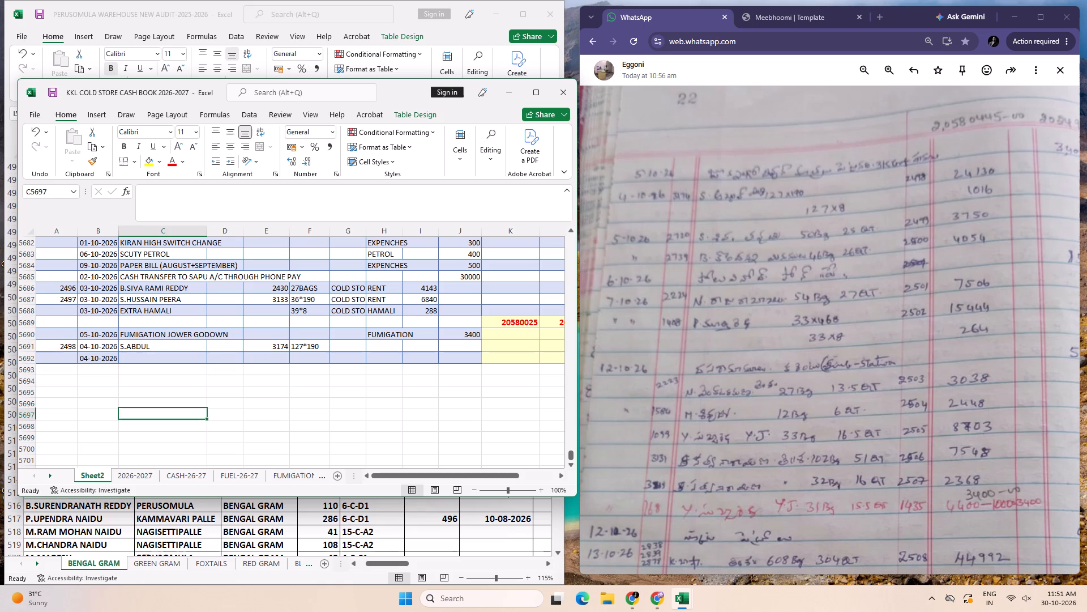
left_click(156, 358)
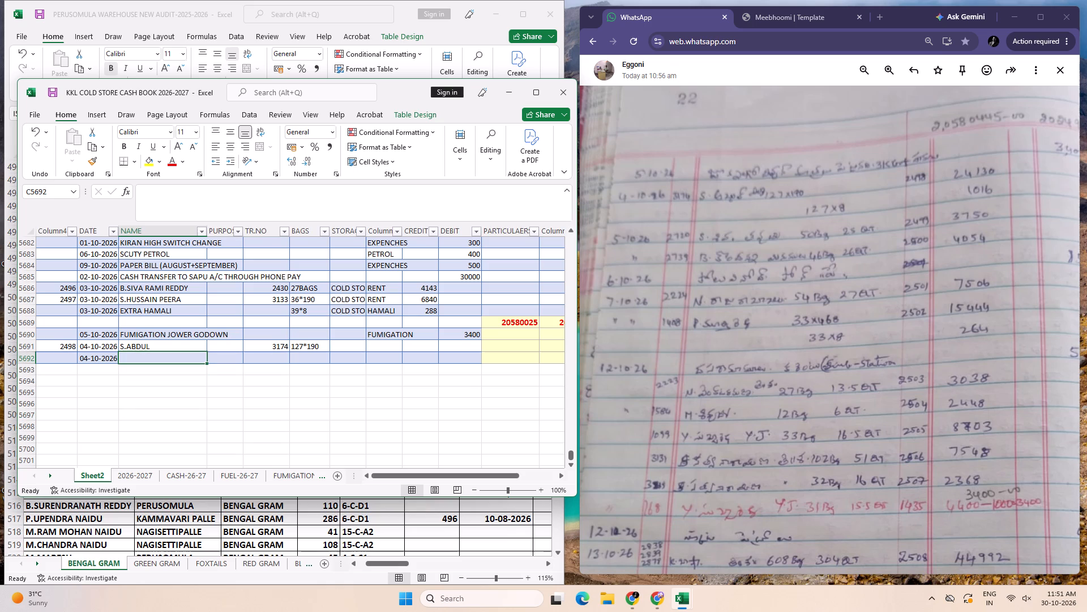
type("EX")
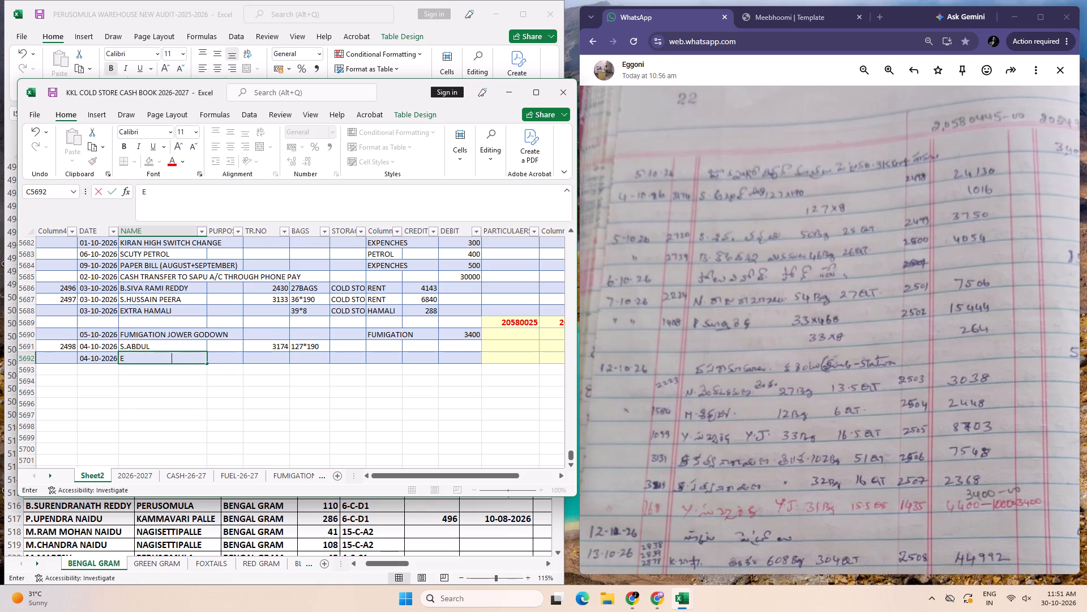
key("Tab")
key("Tab")
key("Tab")
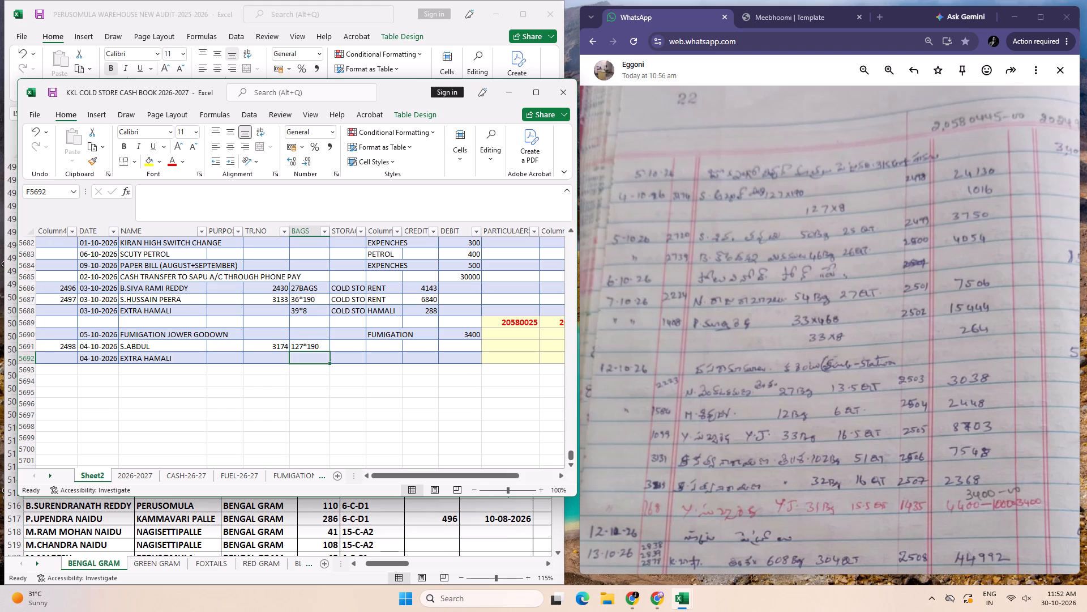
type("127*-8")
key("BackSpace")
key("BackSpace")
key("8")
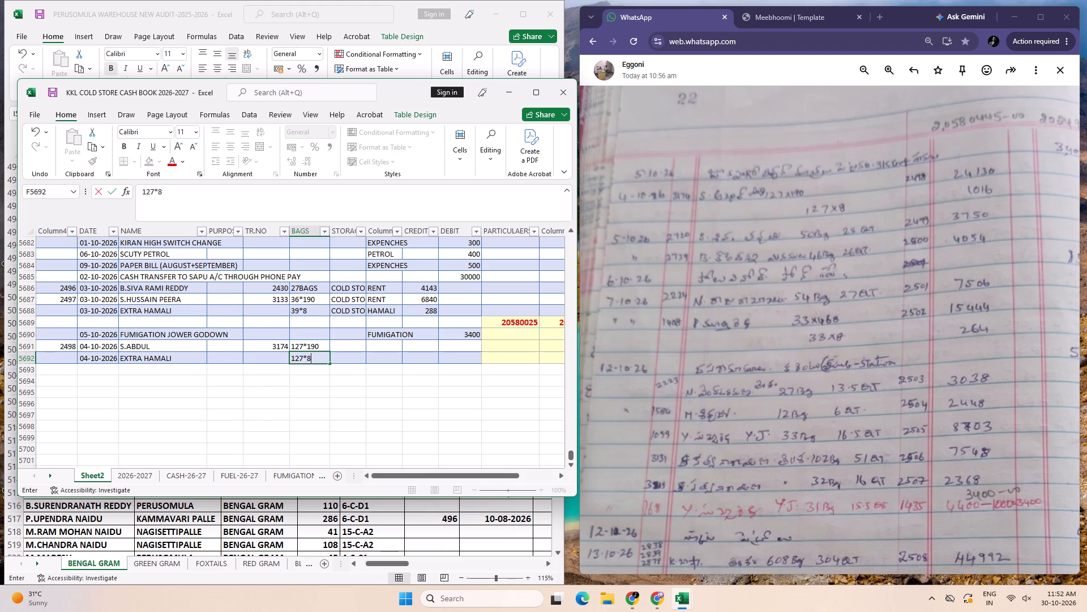
Save the cash book with the 127*8 EXTRA HAMALI bags entry, and clear the whole-table selection.
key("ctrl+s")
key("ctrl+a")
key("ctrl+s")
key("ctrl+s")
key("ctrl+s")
scroll(160, 401, "down", 5)
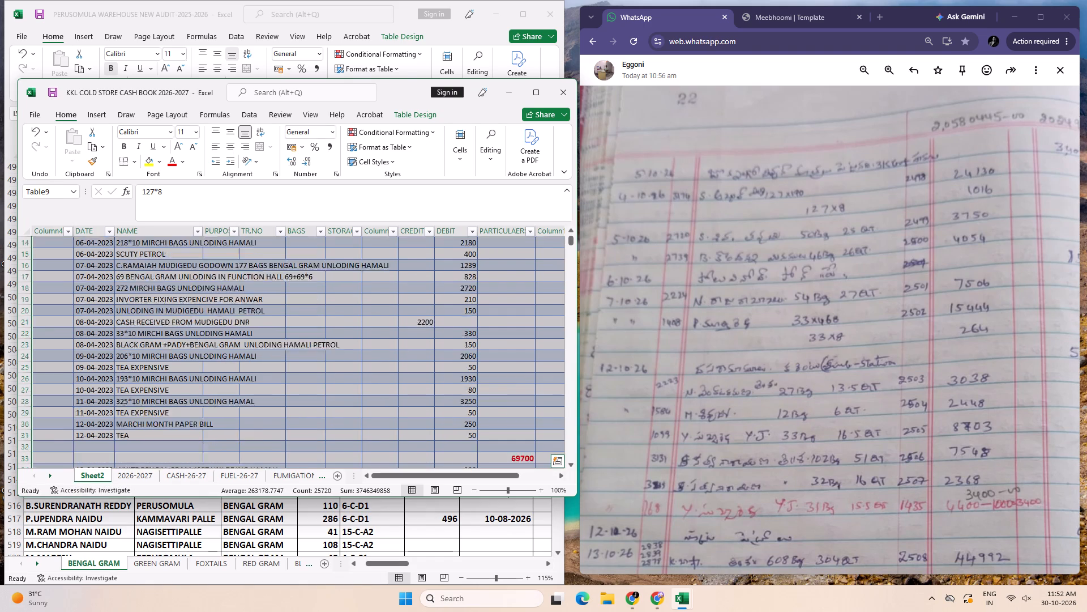
scroll(379, 396, "down", 10)
left_click(383, 403)
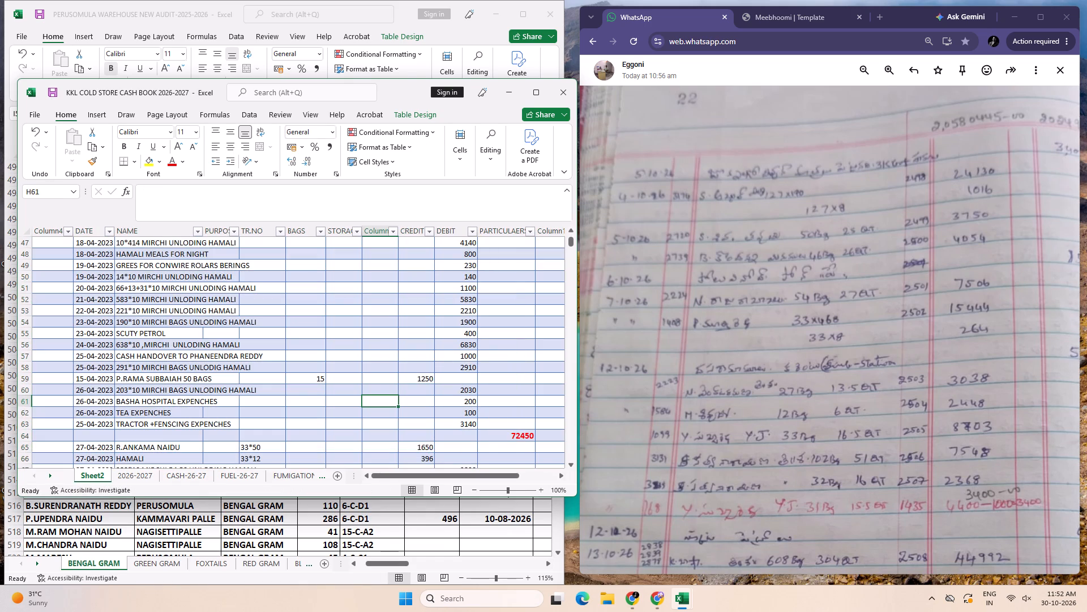
key("ctrl+s")
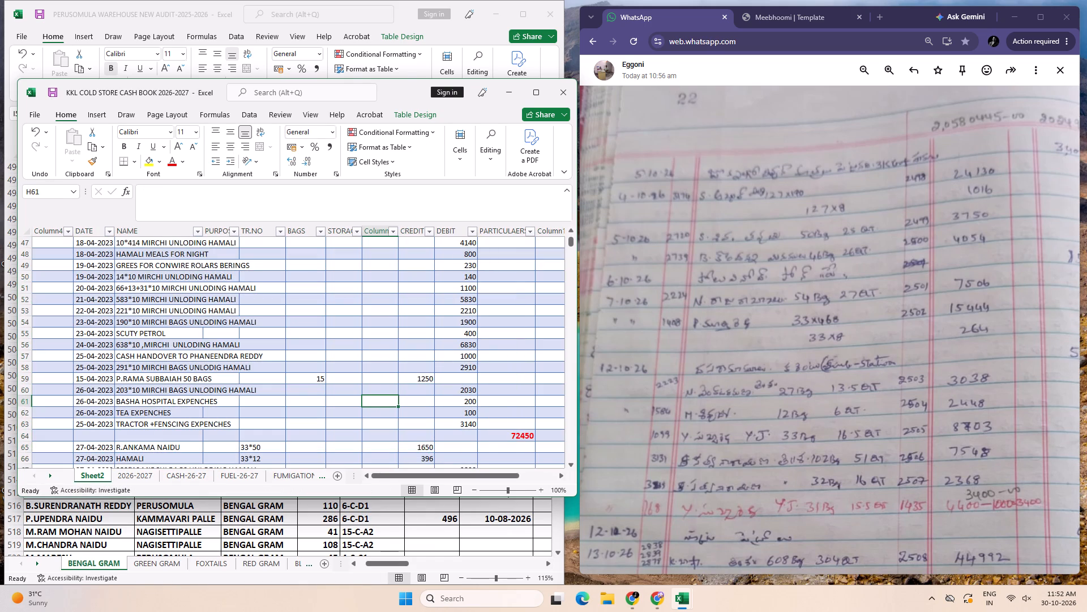